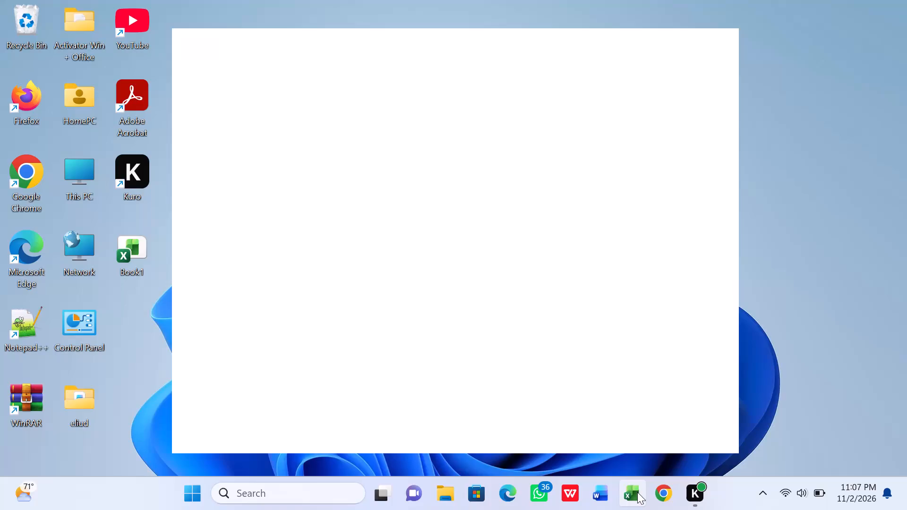
# Launch Excel from the desktop.
pyautogui.click(637, 492)
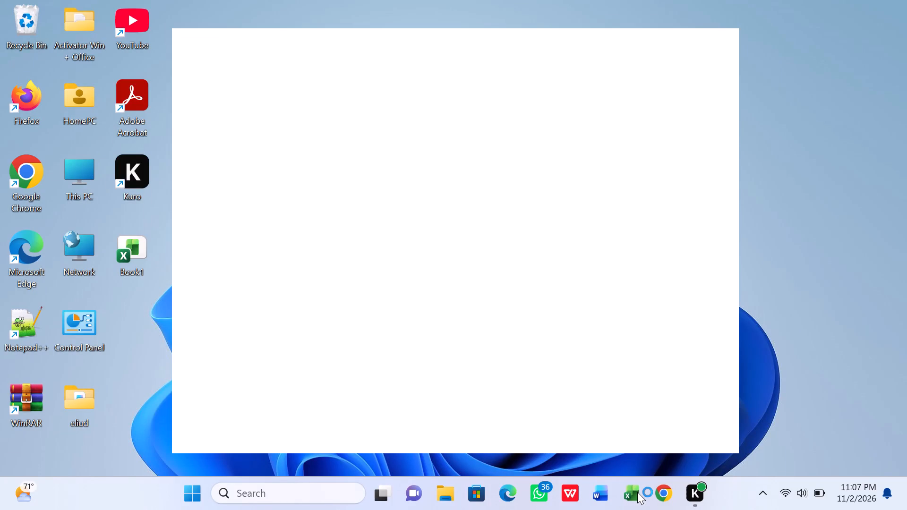
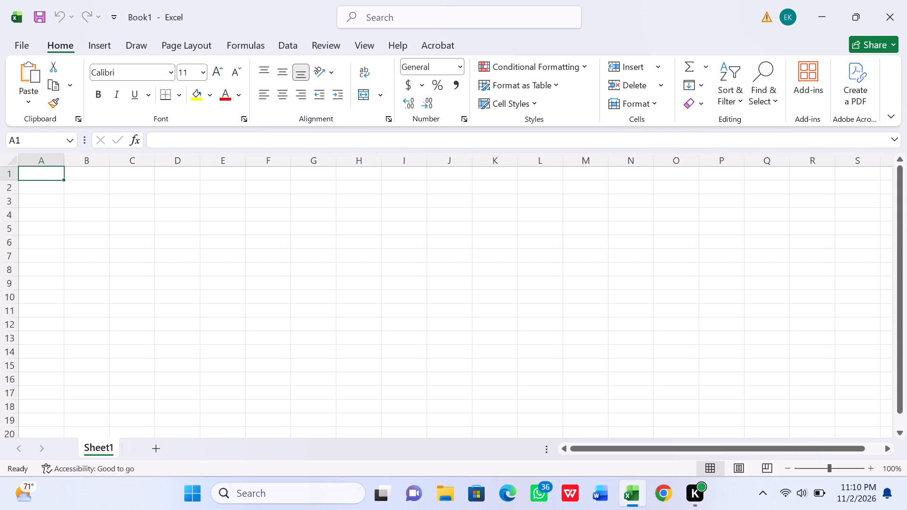
# Enter the headers "expenses", "january" and "february" in cells B3, C3 and D3.
pyautogui.click(79, 230)
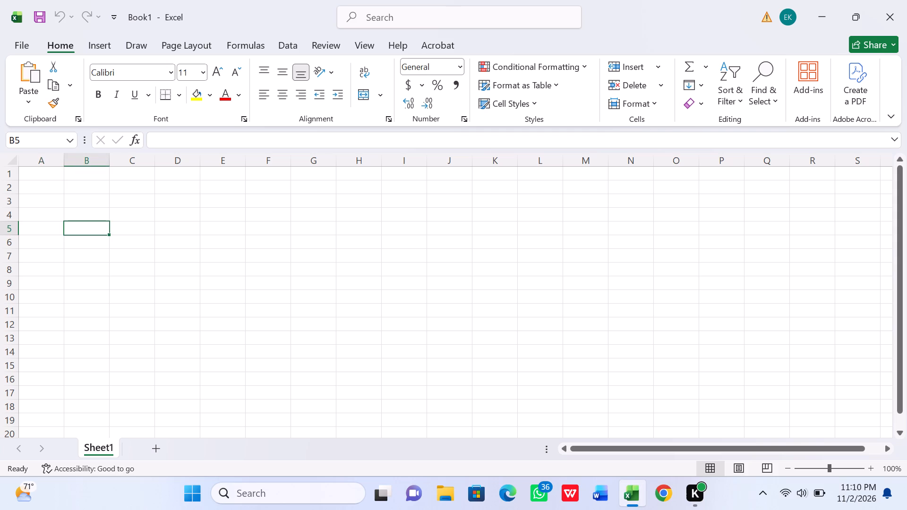
pyautogui.click(80, 206)
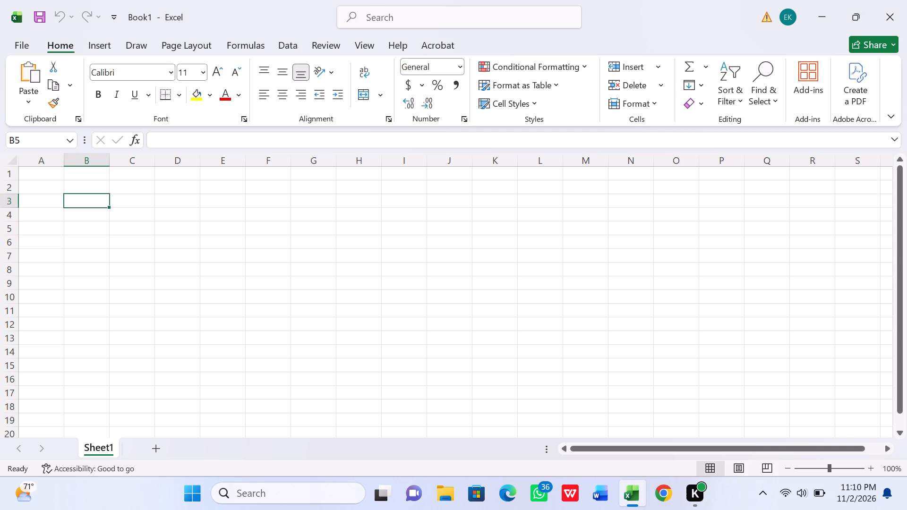
pyautogui.press('e')
pyautogui.press('x')
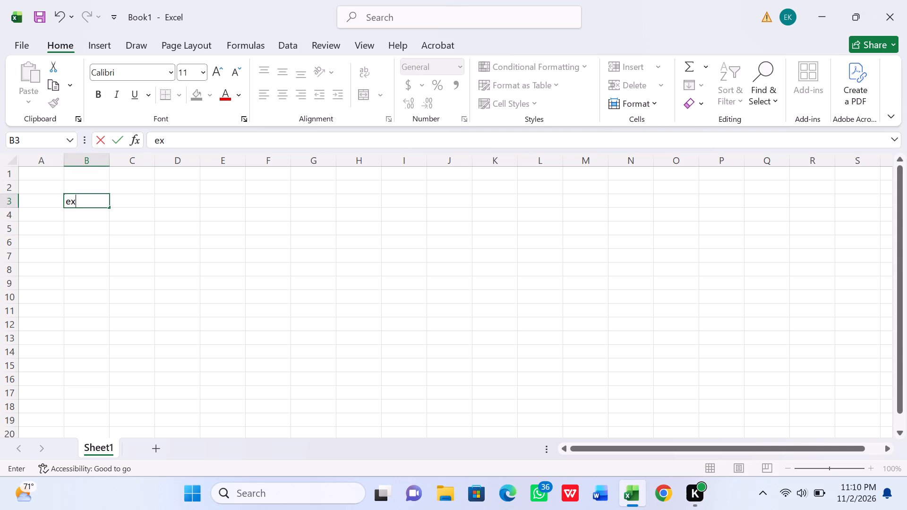
pyautogui.write('penses')
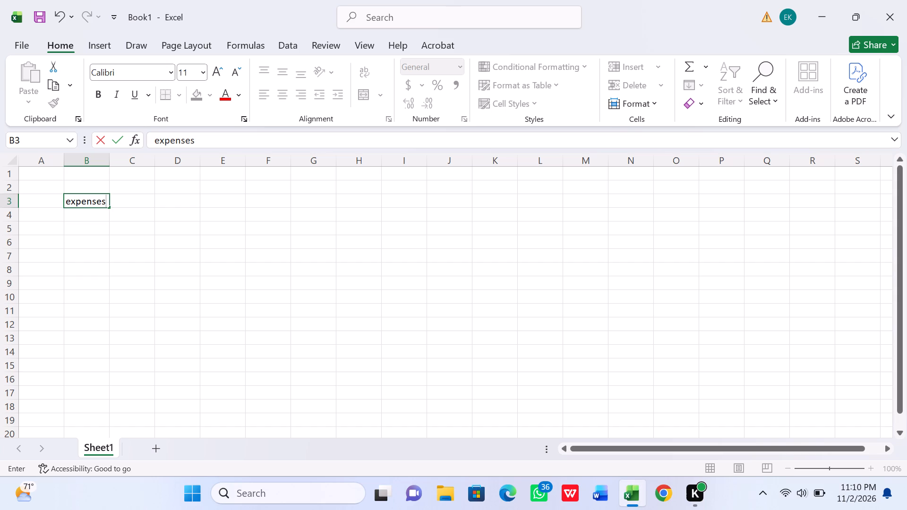
pyautogui.click(138, 202)
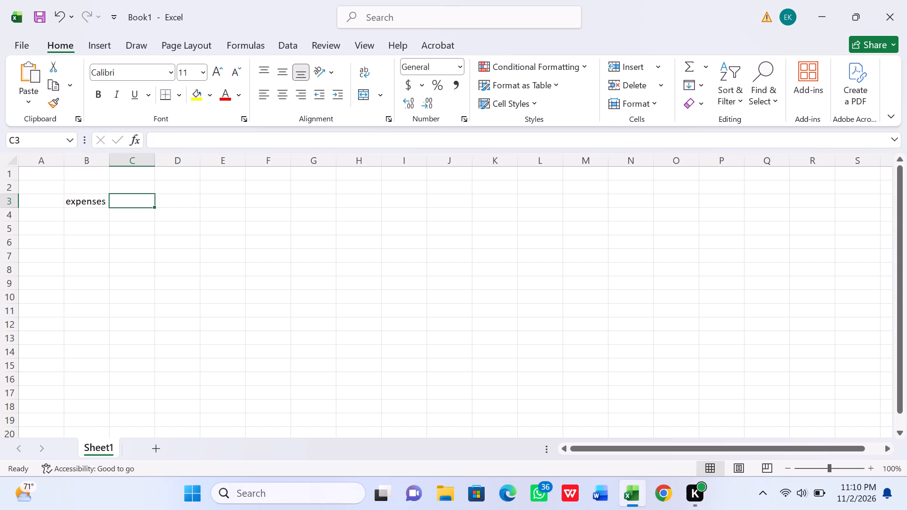
pyautogui.write('january')
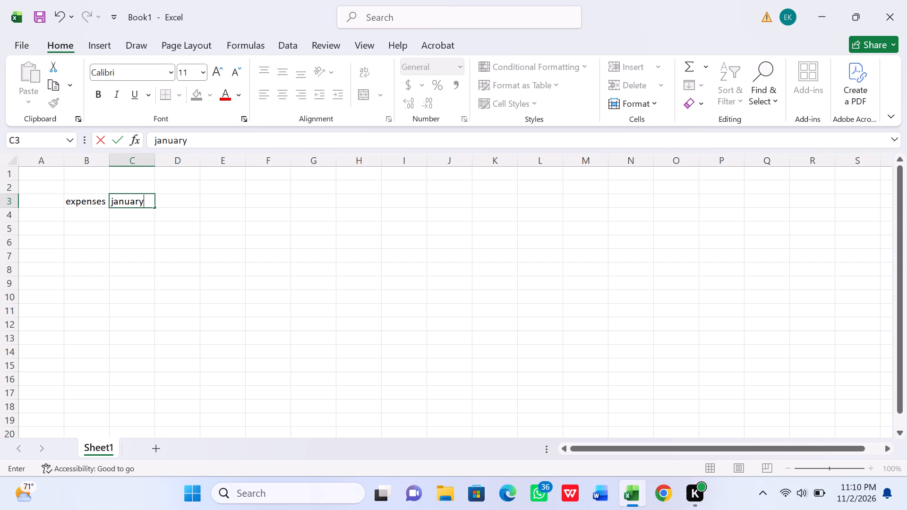
pyautogui.press('space')
pyautogui.press('Tab')
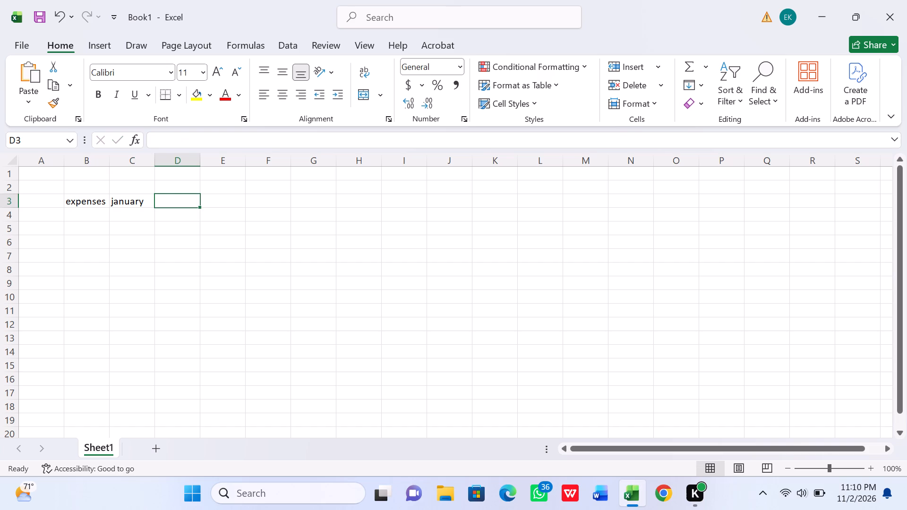
pyautogui.press('v')
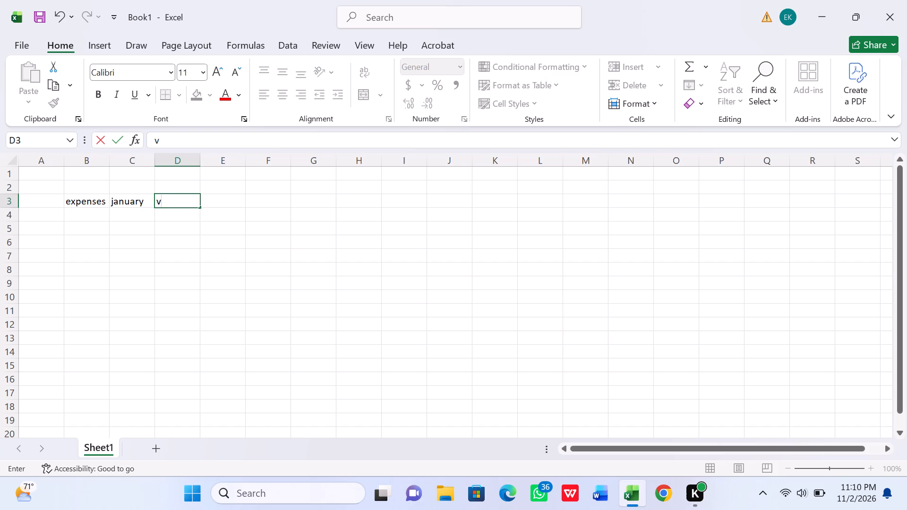
pyautogui.press('e')
pyautogui.press('BackSpace')
pyautogui.press('BackSpace')
pyautogui.write('fe')
pyautogui.write('brua')
pyautogui.write('ry')
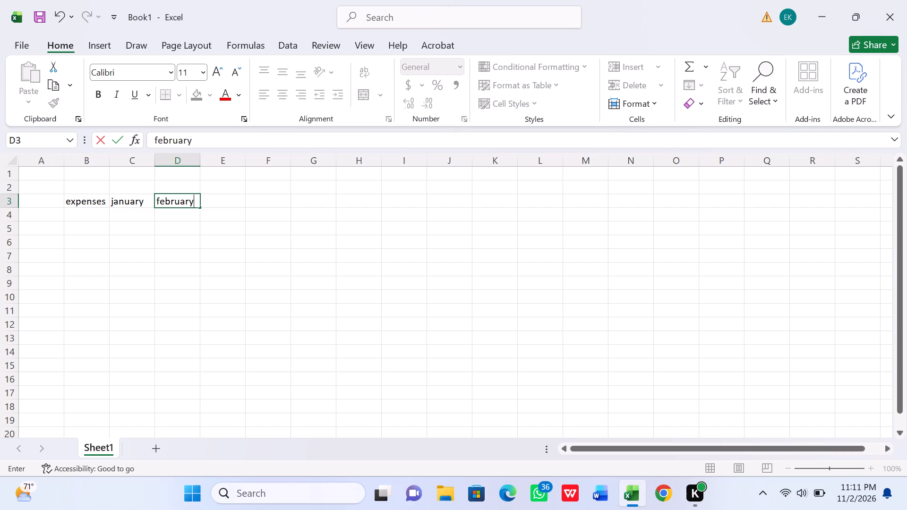
# Extend the month headers from february in D3 across row 3 through may in G3.
pyautogui.moveTo(201, 206); pyautogui.dragTo(223, 204)
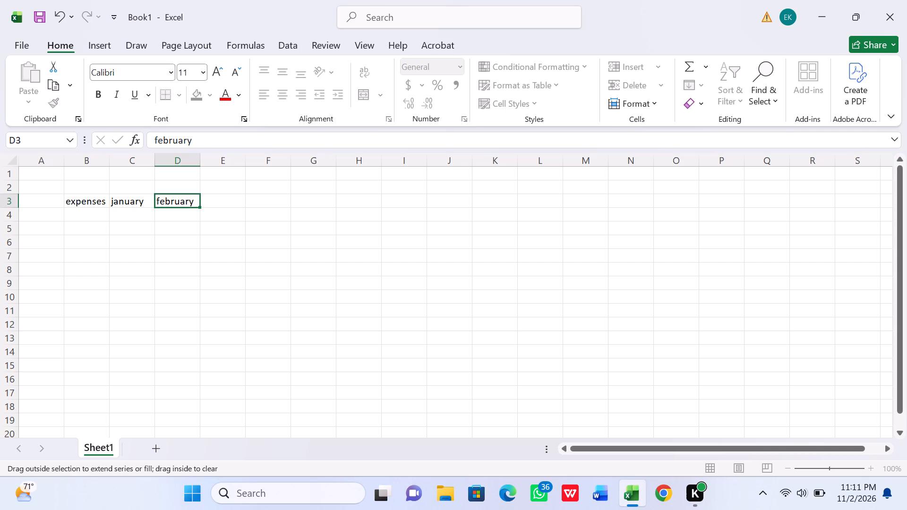
pyautogui.moveTo(223, 204); pyautogui.dragTo(310, 204)
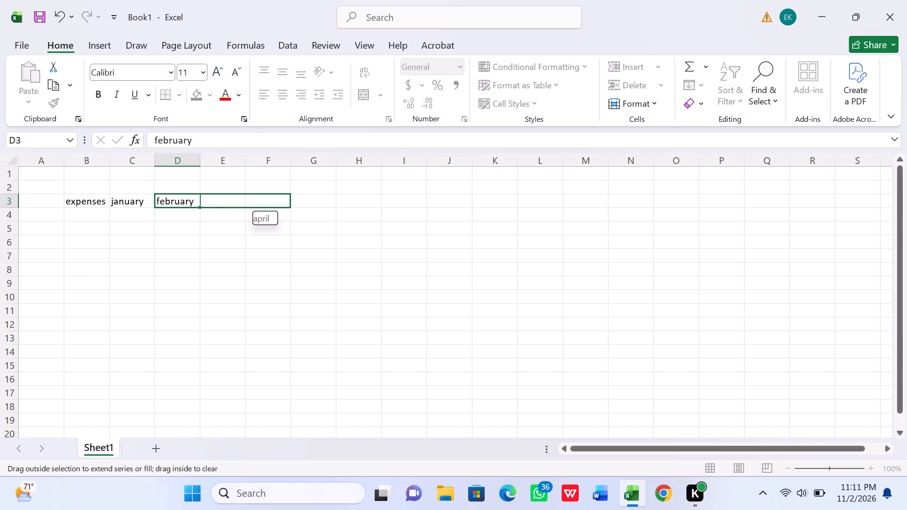
pyautogui.moveTo(310, 204); pyautogui.dragTo(327, 205)
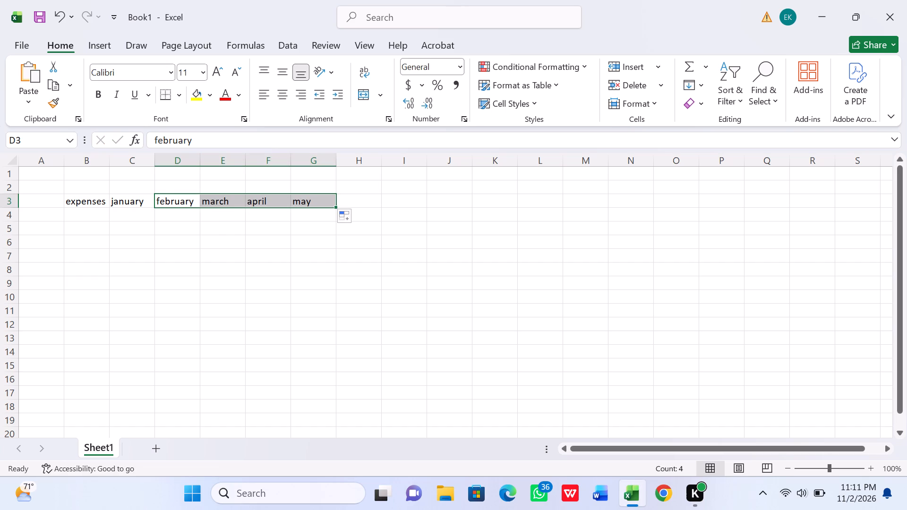
pyautogui.click(353, 198)
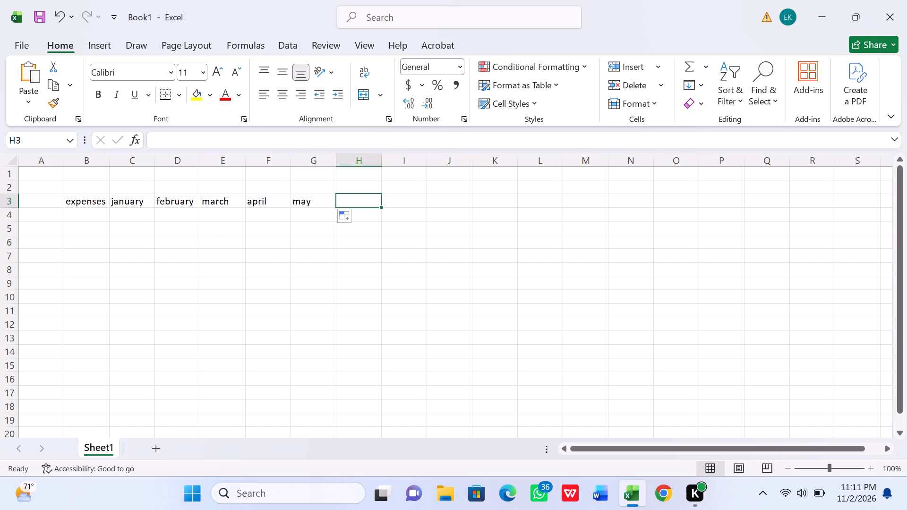
# Select the cells A2 to G2 above the header row.
pyautogui.click(35, 186)
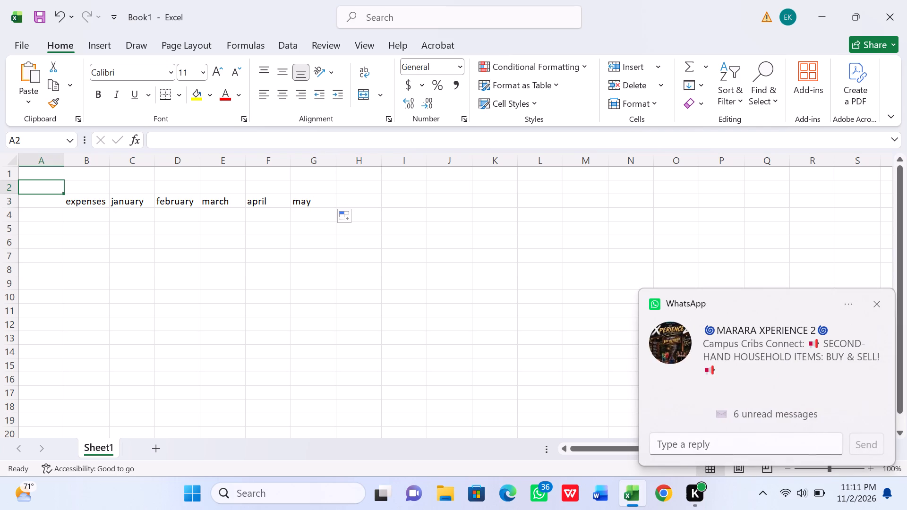
pyautogui.moveTo(48, 188); pyautogui.dragTo(306, 179)
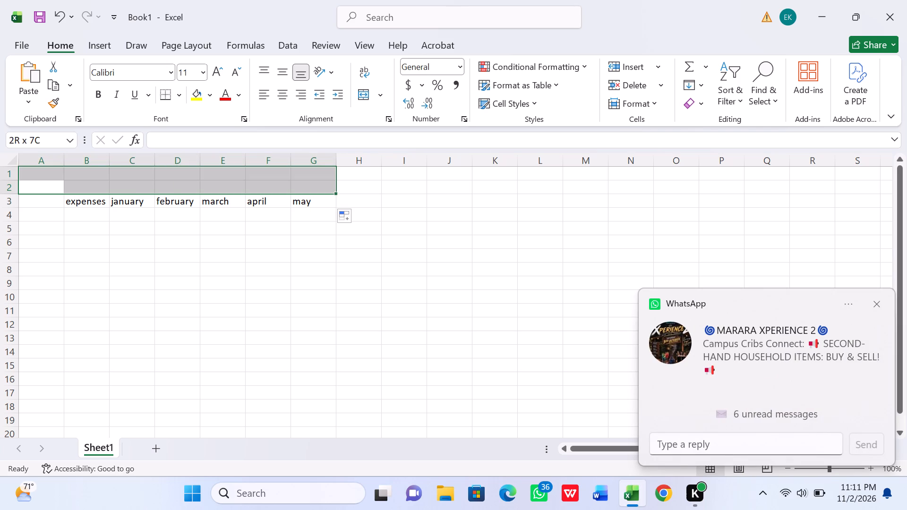
pyautogui.moveTo(306, 179); pyautogui.dragTo(307, 185)
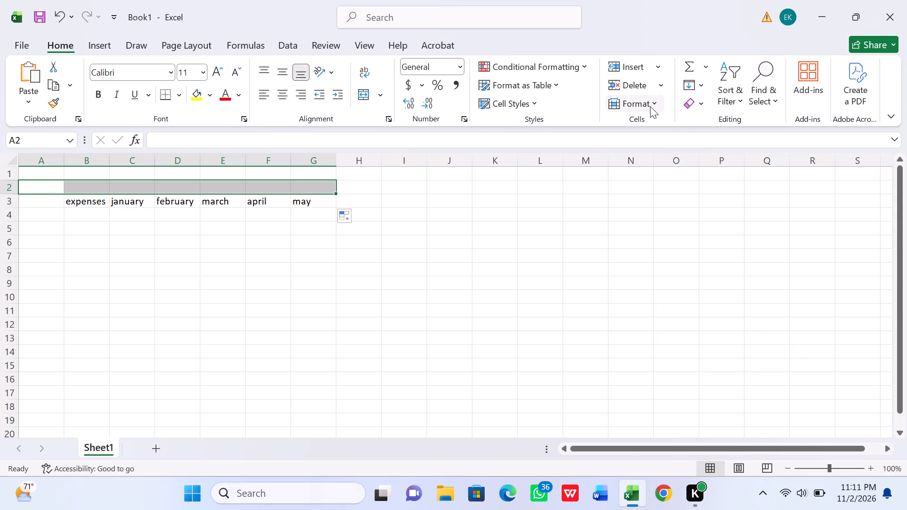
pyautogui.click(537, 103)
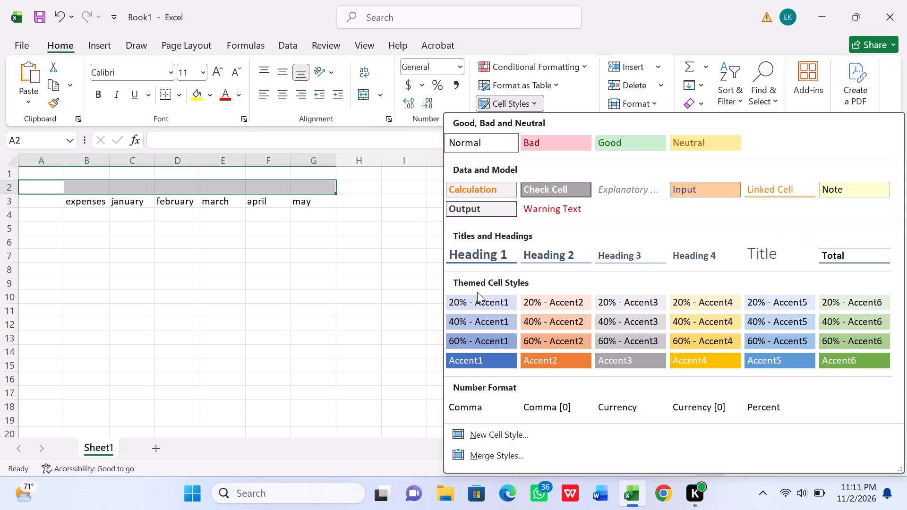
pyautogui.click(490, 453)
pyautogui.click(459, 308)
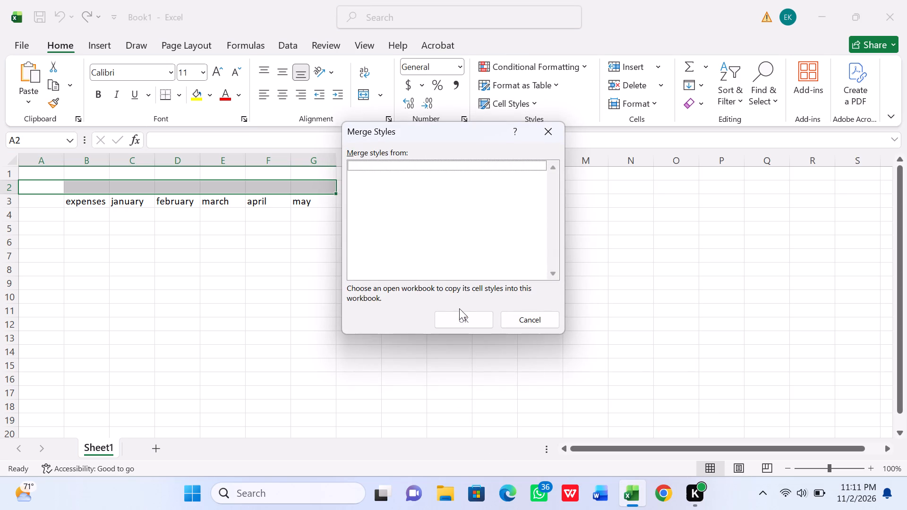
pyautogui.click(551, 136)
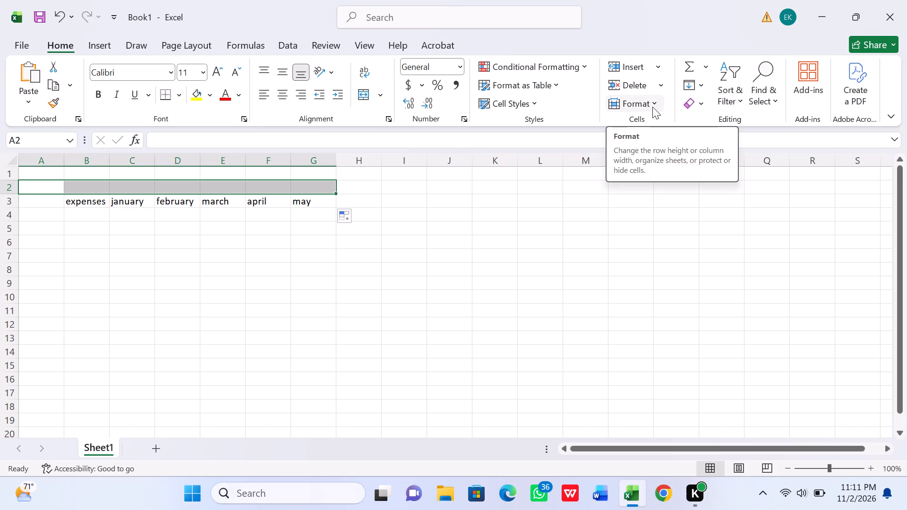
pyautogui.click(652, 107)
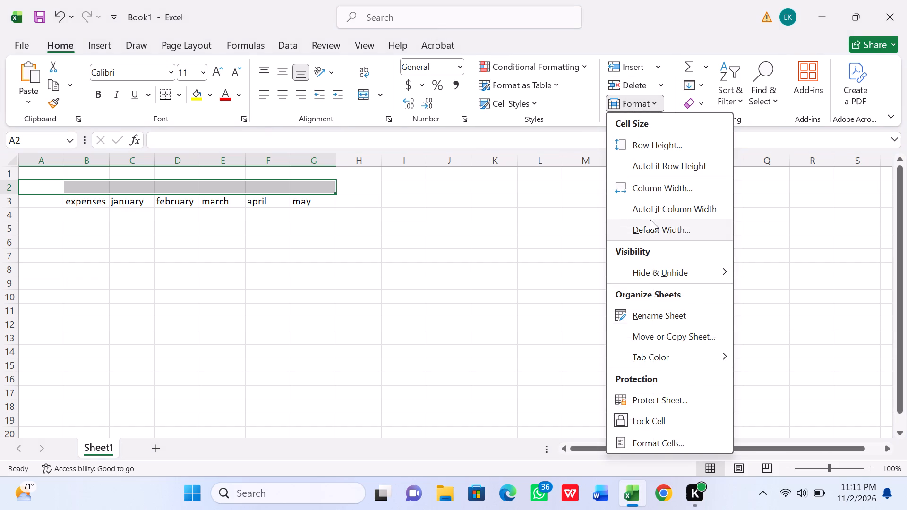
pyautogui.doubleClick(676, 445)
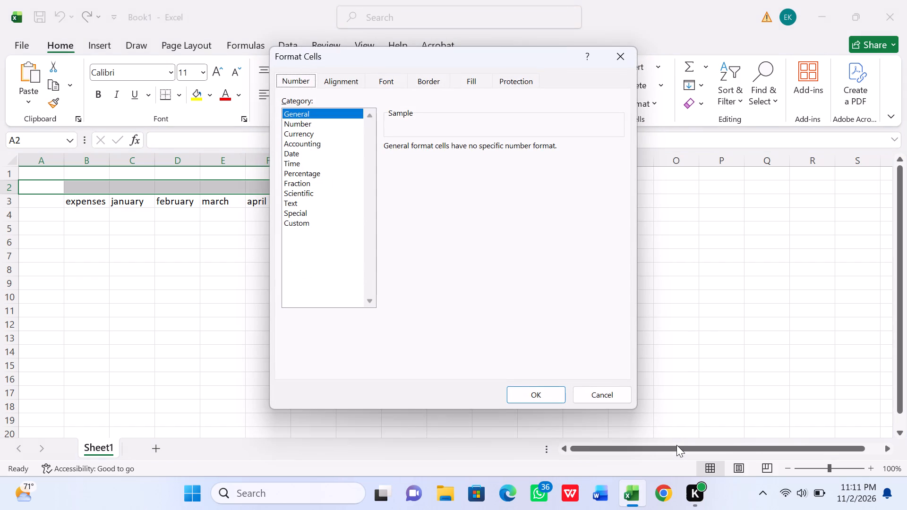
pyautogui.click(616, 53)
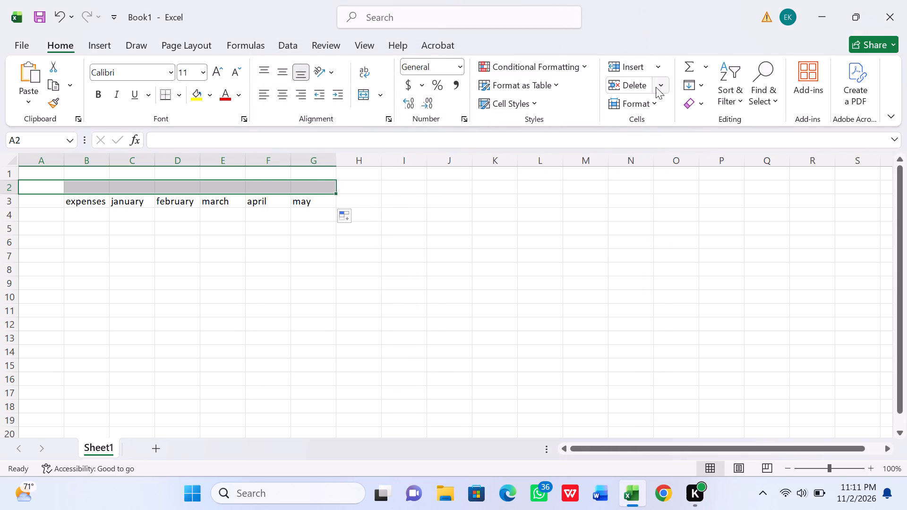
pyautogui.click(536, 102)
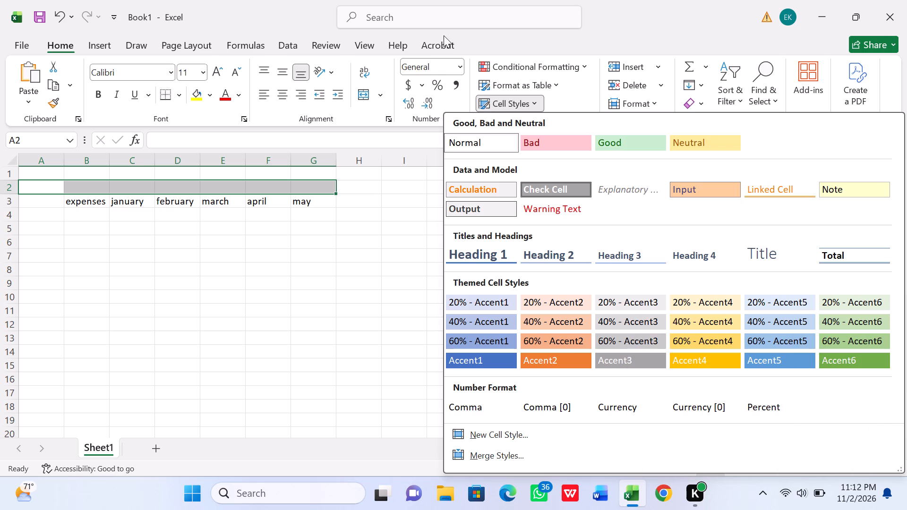
# Merge the selected cells A2 to G2 into one cell using Merge Cells, without centering.
pyautogui.click(445, 20)
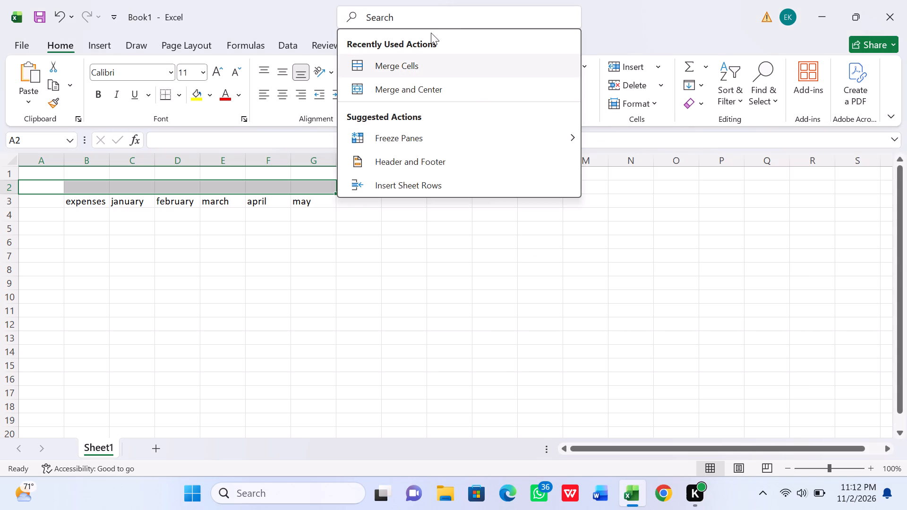
pyautogui.click(411, 55)
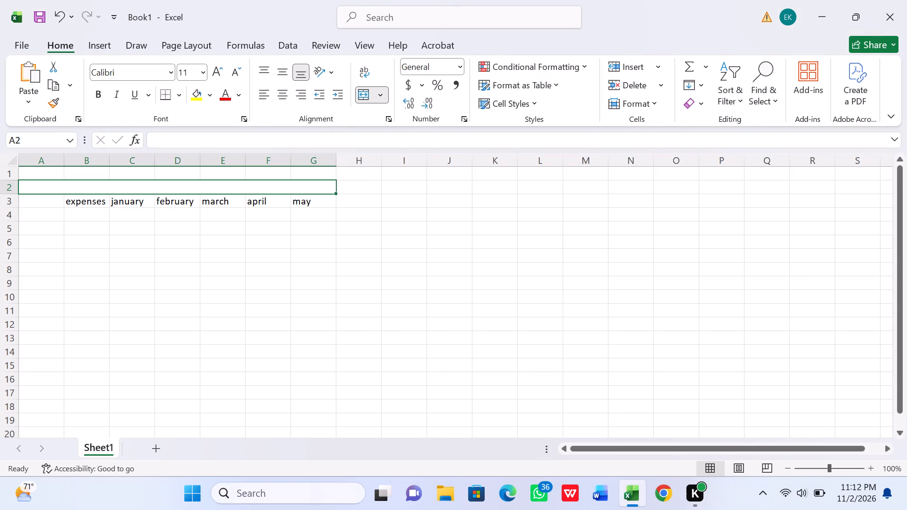
pyautogui.click(155, 248)
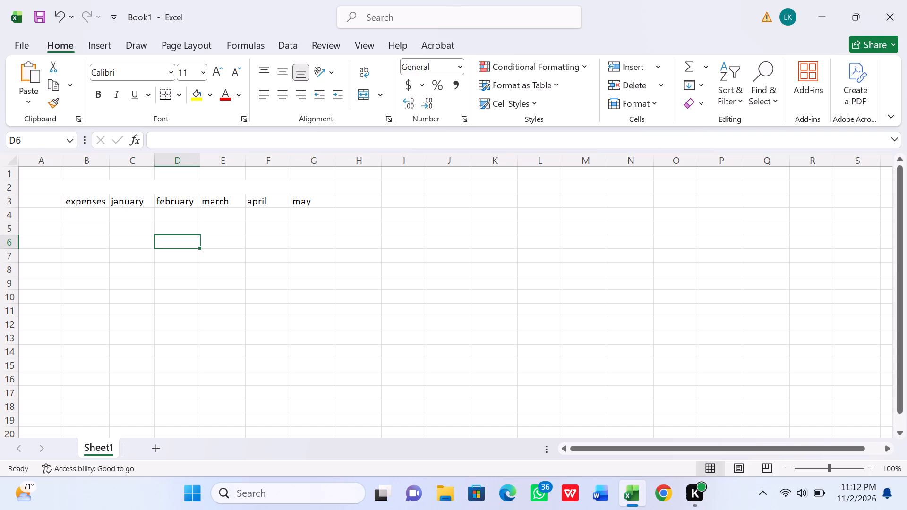
# Select cell B4, directly below the expenses header.
pyautogui.click(84, 211)
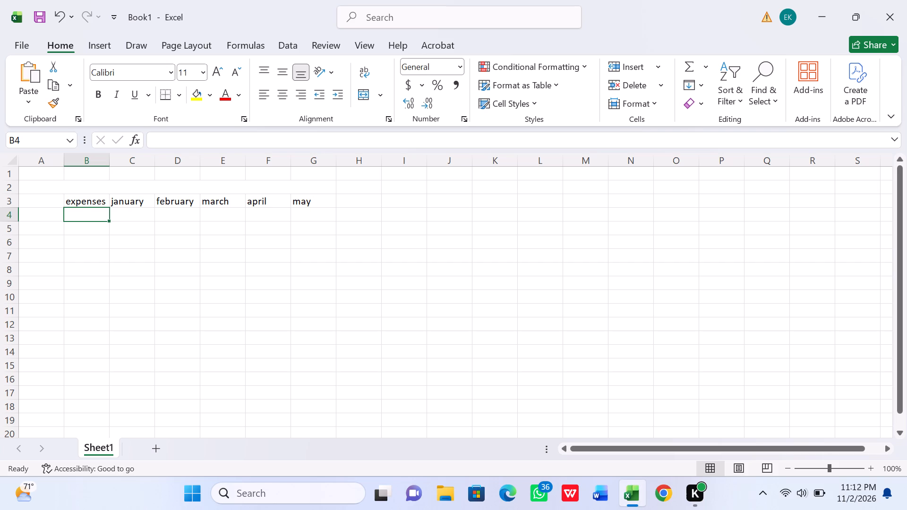
# Enter the expense categories "office supplies", "lease" and "utilities" in cells B4 to B6.
pyautogui.write('off')
pyautogui.write('ice')
pyautogui.press('space')
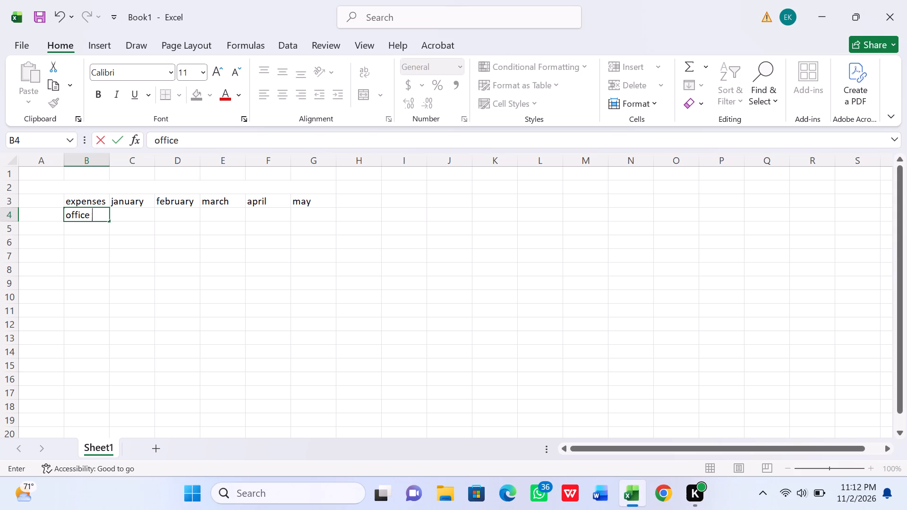
pyautogui.write('supplies')
pyautogui.press('Return')
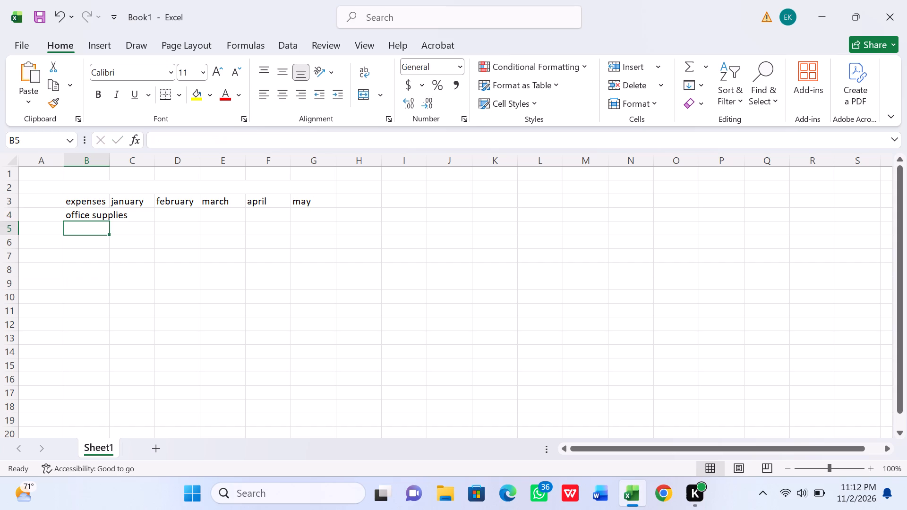
pyautogui.write('lease')
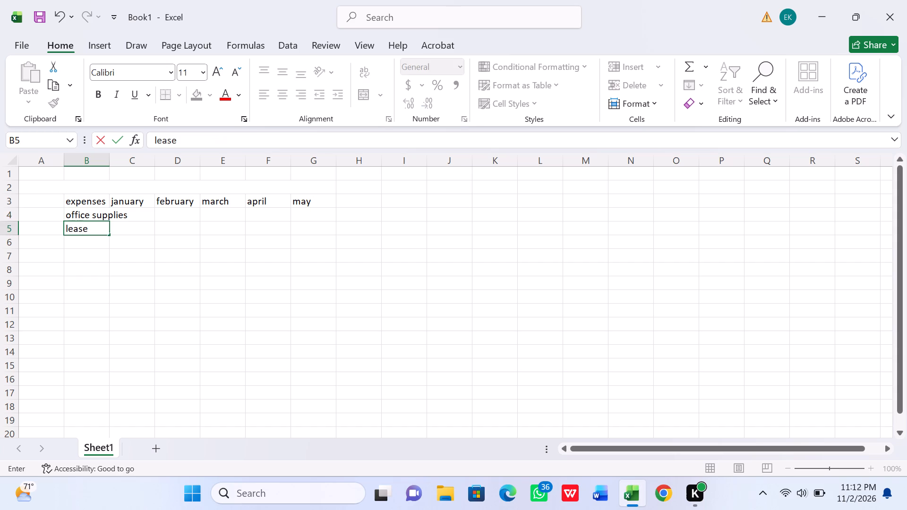
pyautogui.press('Return')
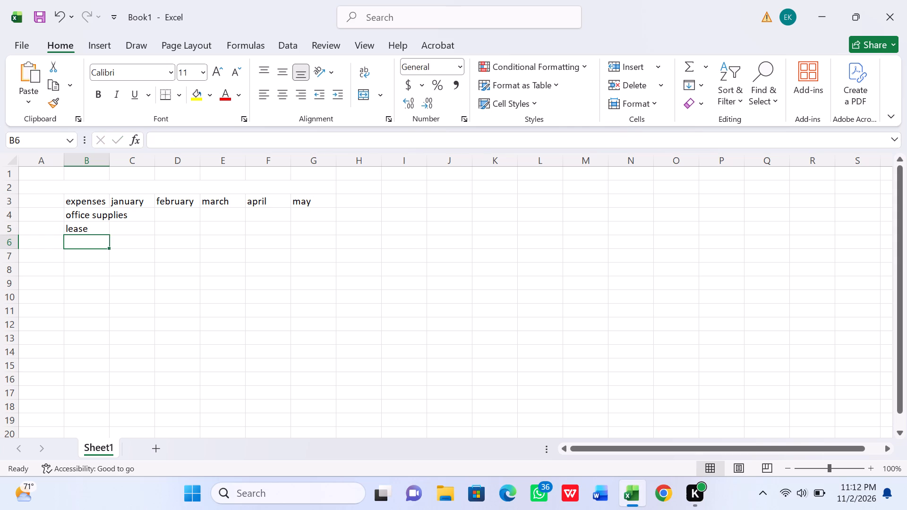
pyautogui.write('utilit')
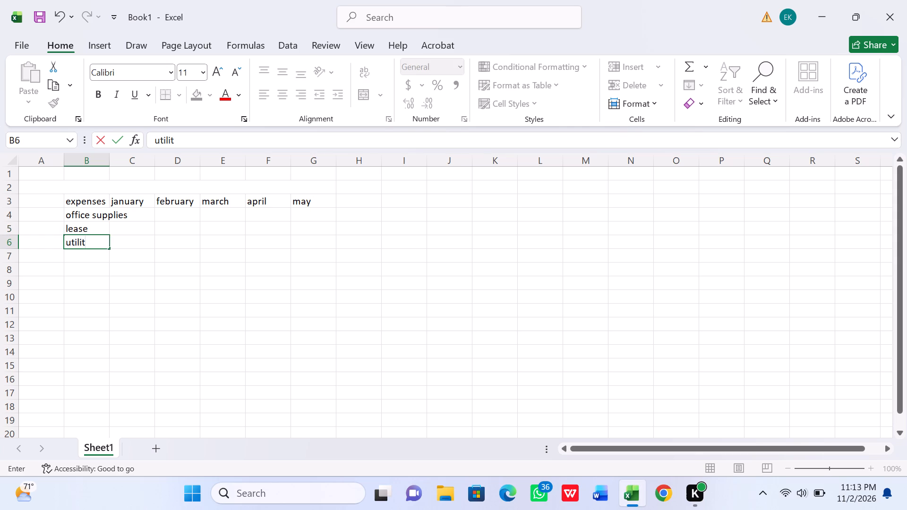
pyautogui.write('ies')
pyautogui.press('Return')
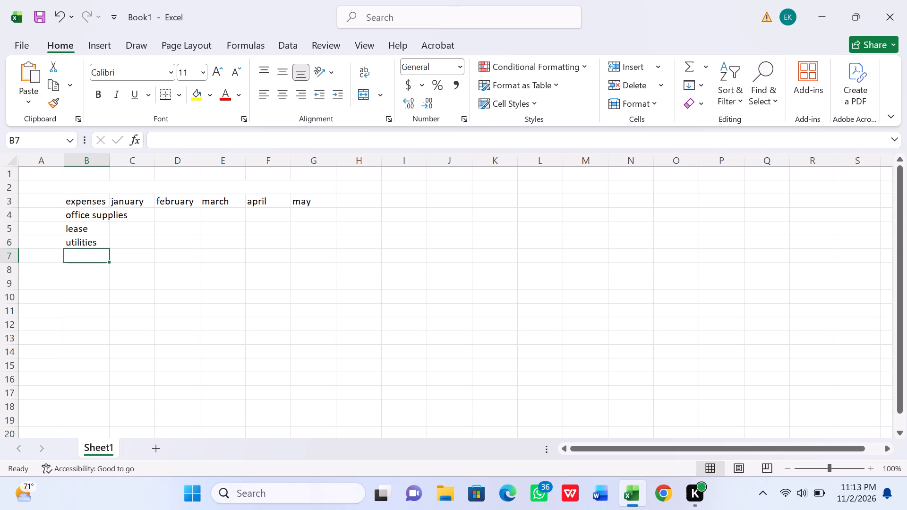
# Continue the expense list with "phone", "computer" and "internet" in cells B7 to B9.
pyautogui.press('p')
pyautogui.press('h')
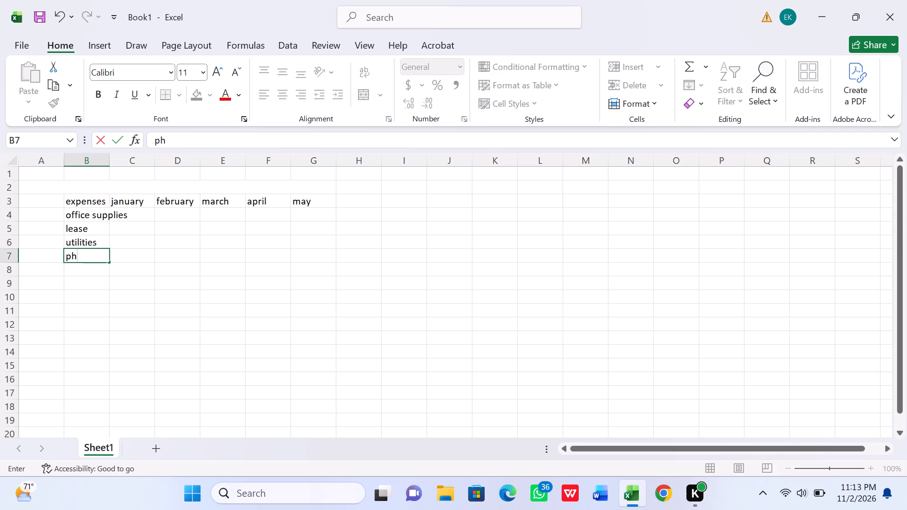
pyautogui.write('on')
pyautogui.press('e')
pyautogui.press('Return')
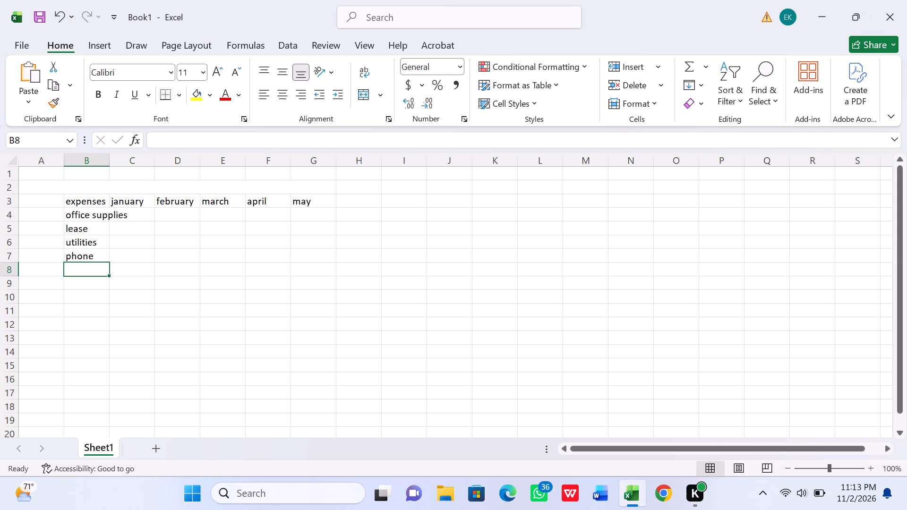
pyautogui.write('computer')
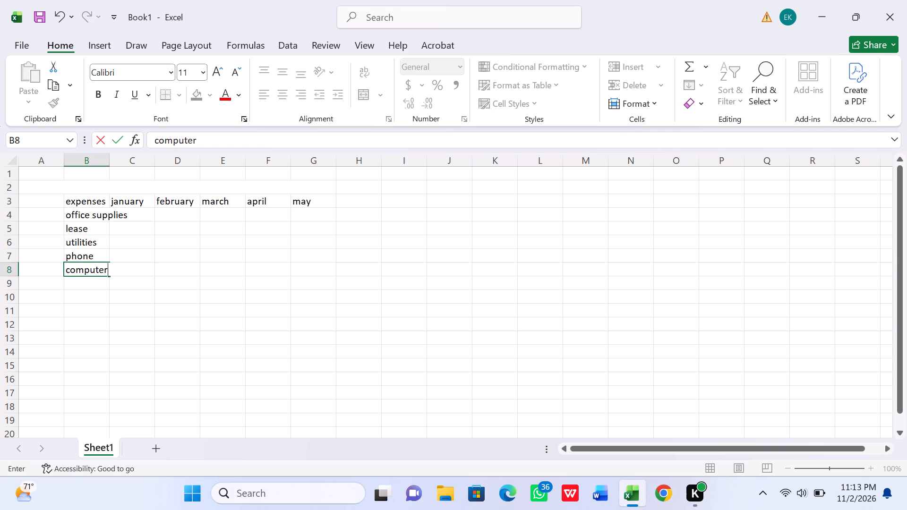
pyautogui.press('Return')
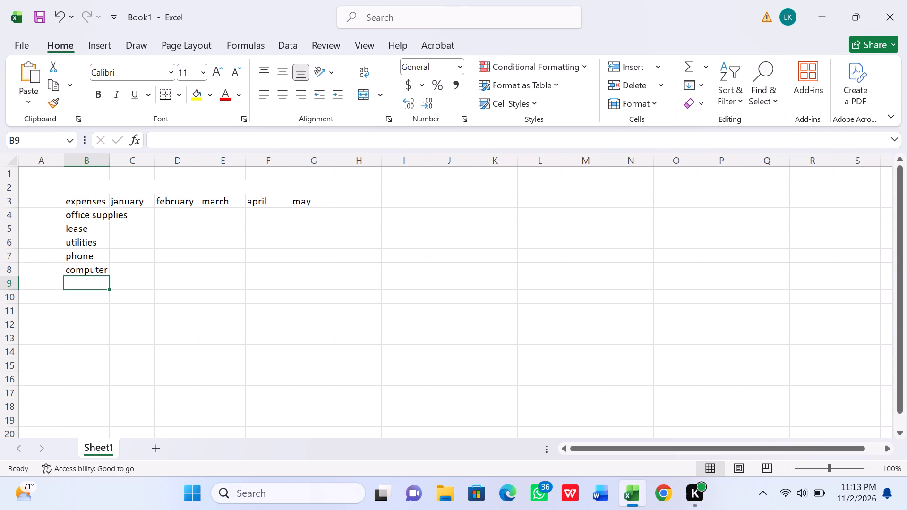
pyautogui.write('in')
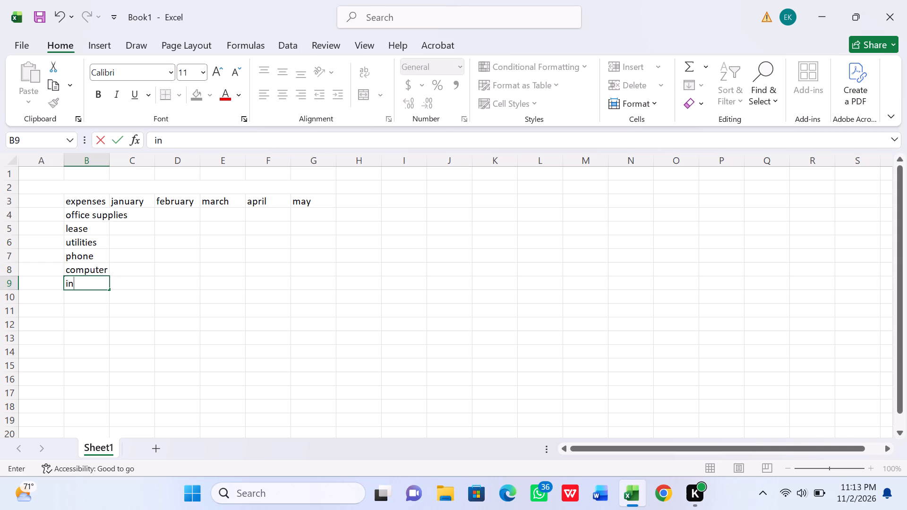
pyautogui.write('ter')
pyautogui.write('net')
pyautogui.press('Return')
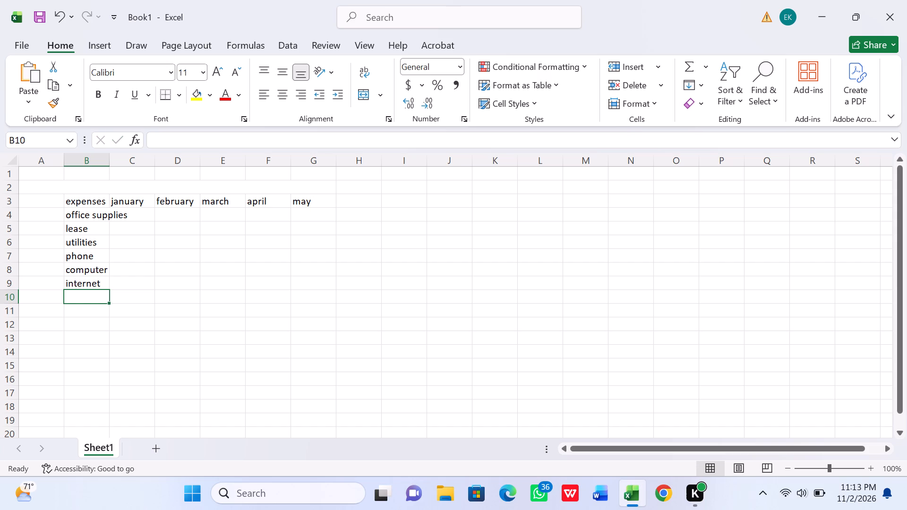
# Enter the January amounts 332.08 for office supplies, 770 for lease and 534 for utilities in C4 to C6.
pyautogui.click(137, 215)
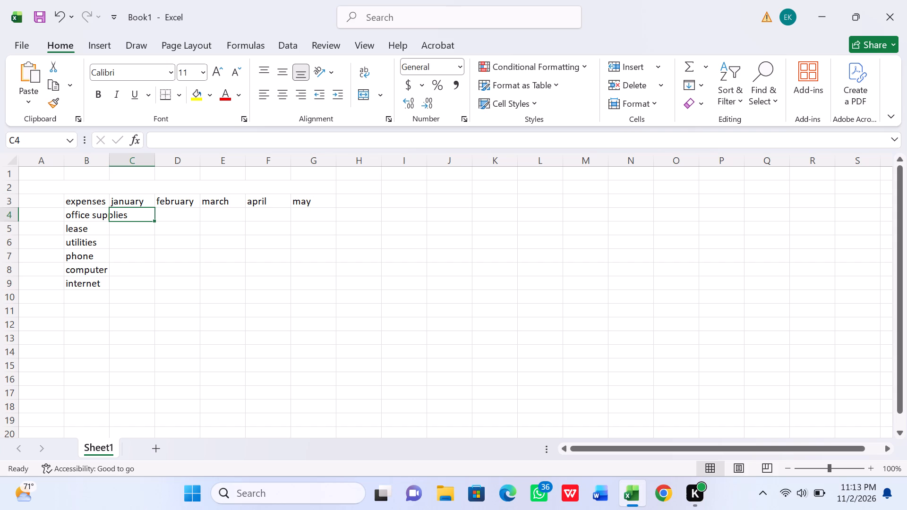
pyautogui.write('332')
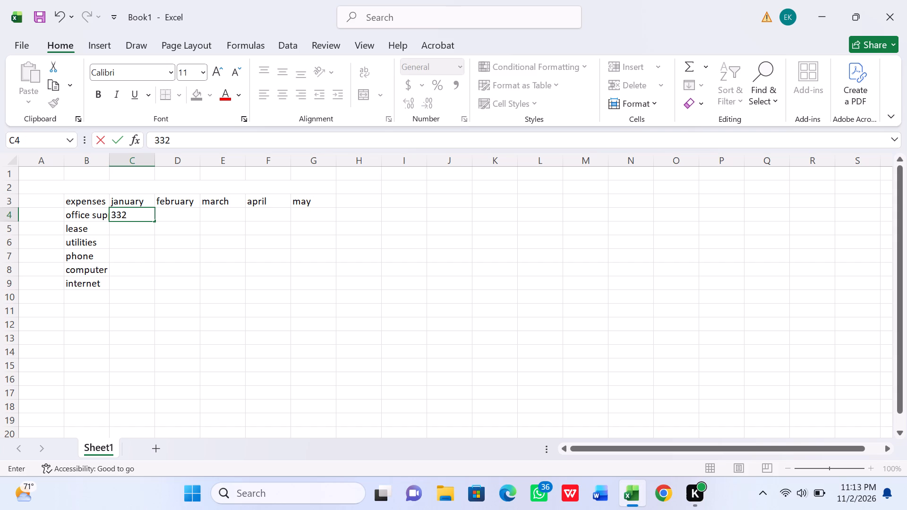
pyautogui.write('.0')
pyautogui.press('8')
pyautogui.press('Return')
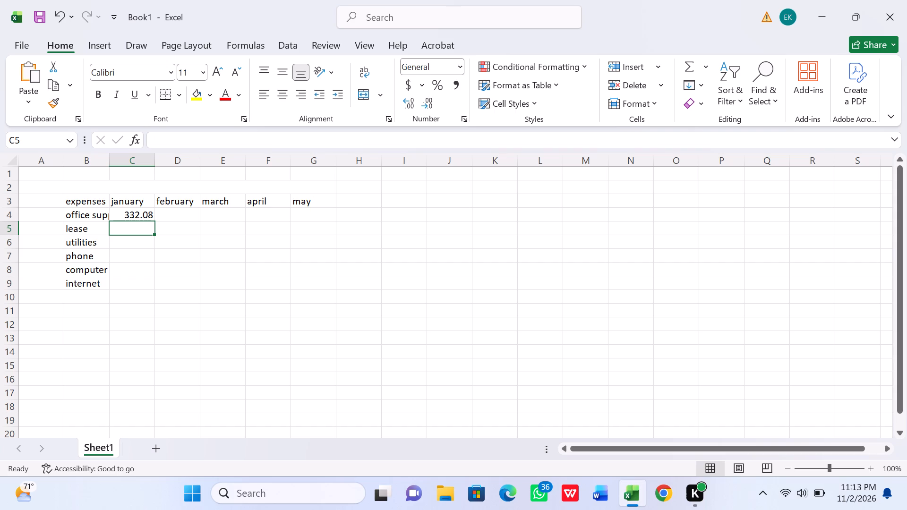
pyautogui.write('77')
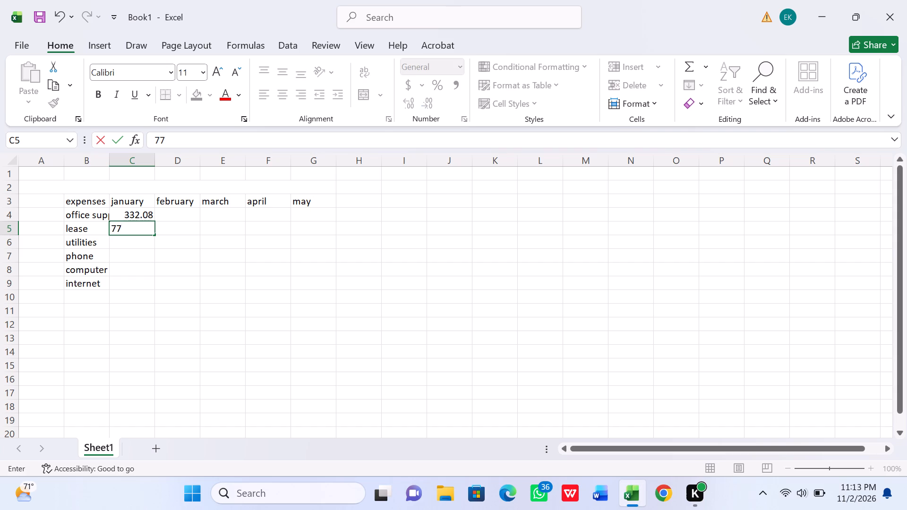
pyautogui.press('0')
pyautogui.press('Return')
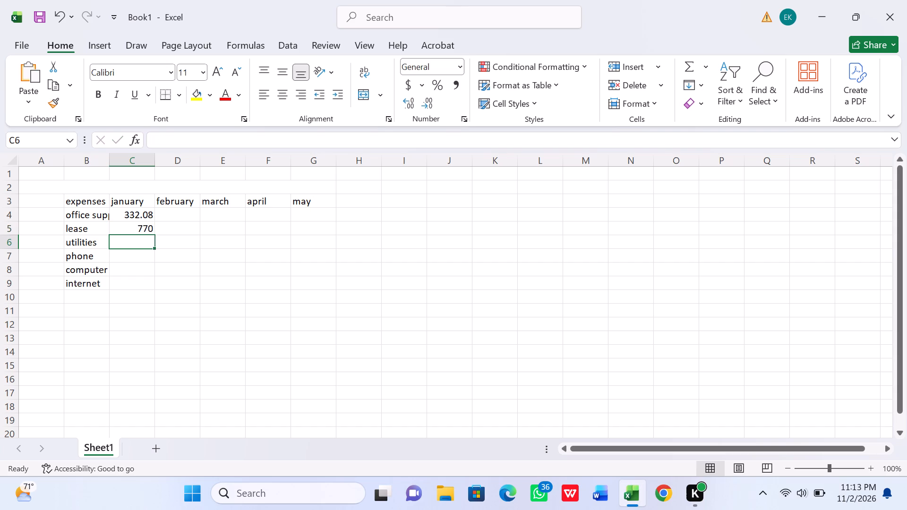
pyautogui.write('53')
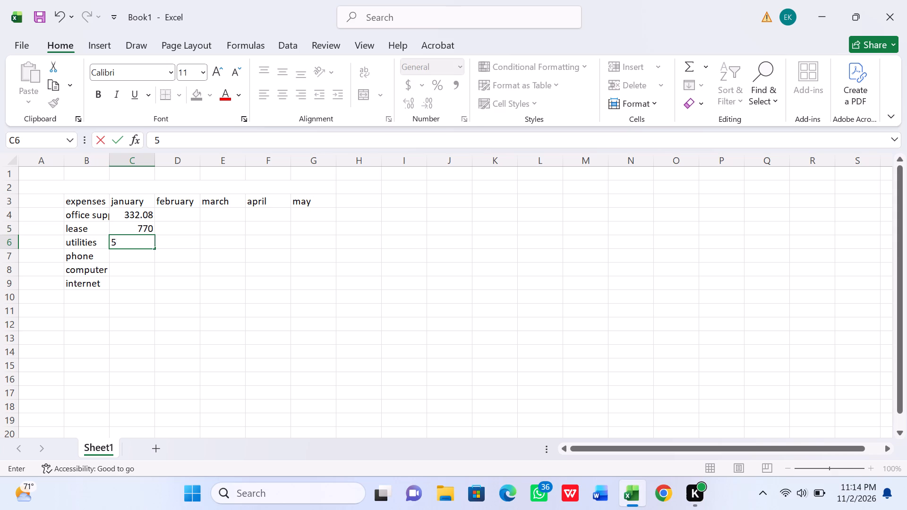
pyautogui.press('4')
pyautogui.press('Return')
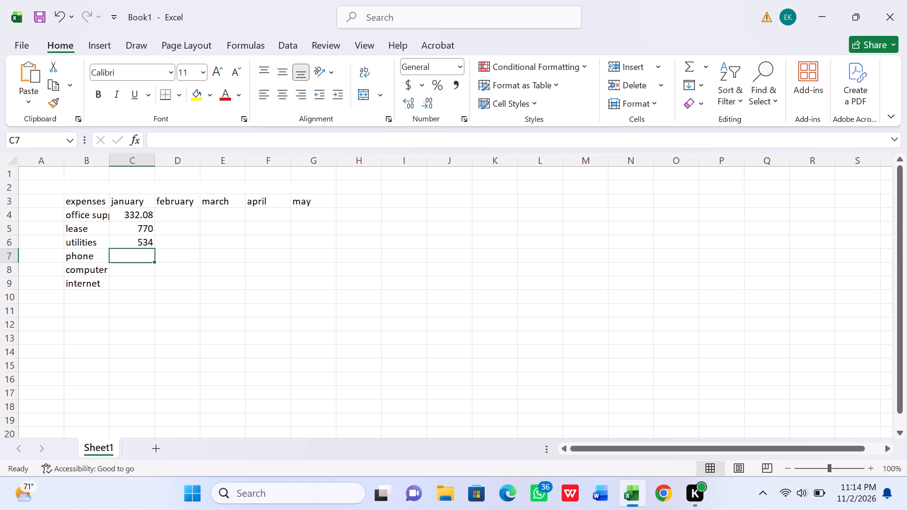
# Enter the January amounts 178 for phone, 299 for computer and 75 for internet in C7 to C9.
pyautogui.press('1')
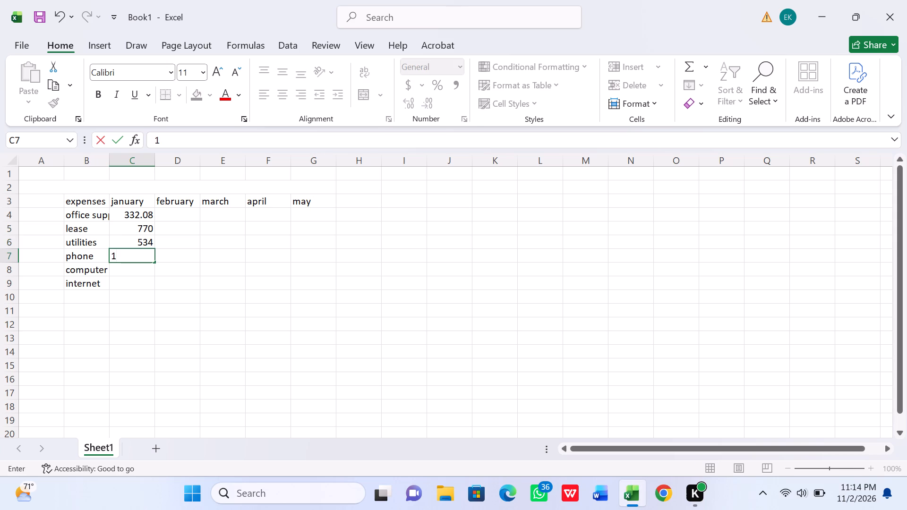
pyautogui.press('7')
pyautogui.press('8')
pyautogui.press('Return')
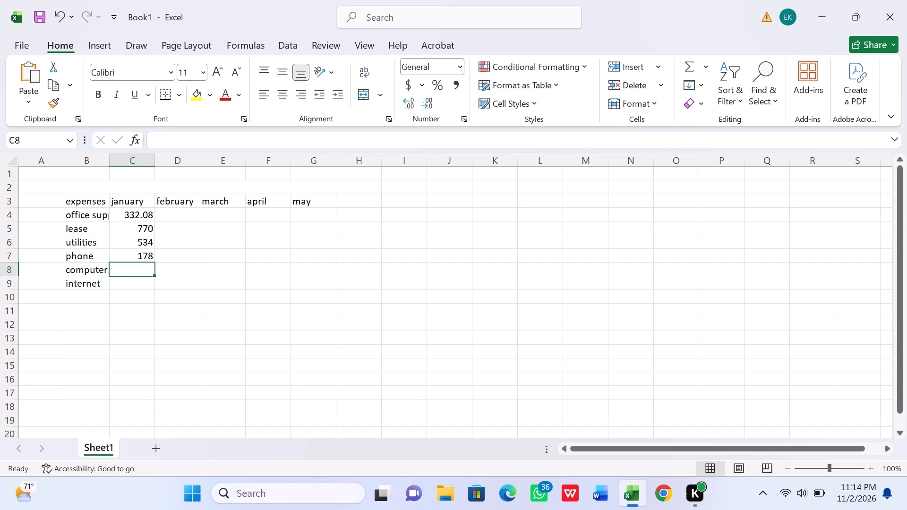
pyautogui.press('2')
pyautogui.press('9')
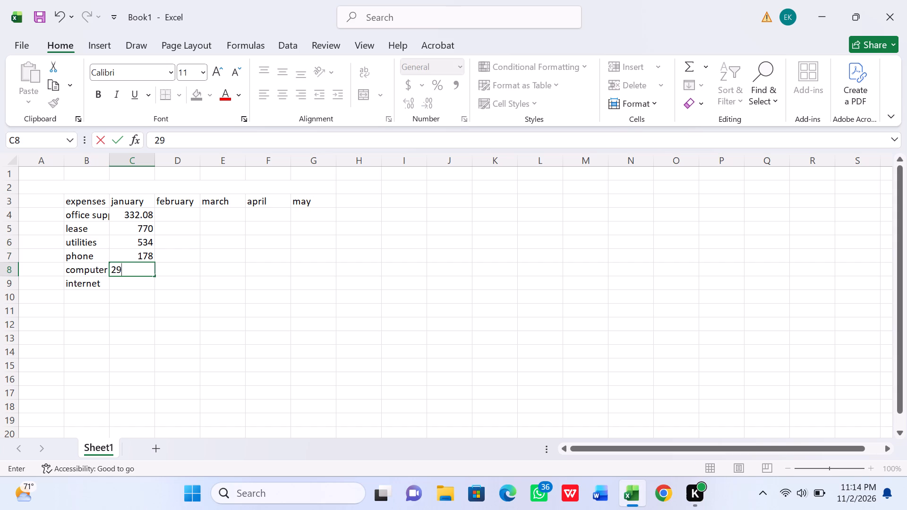
pyautogui.press('9')
pyautogui.press('Return')
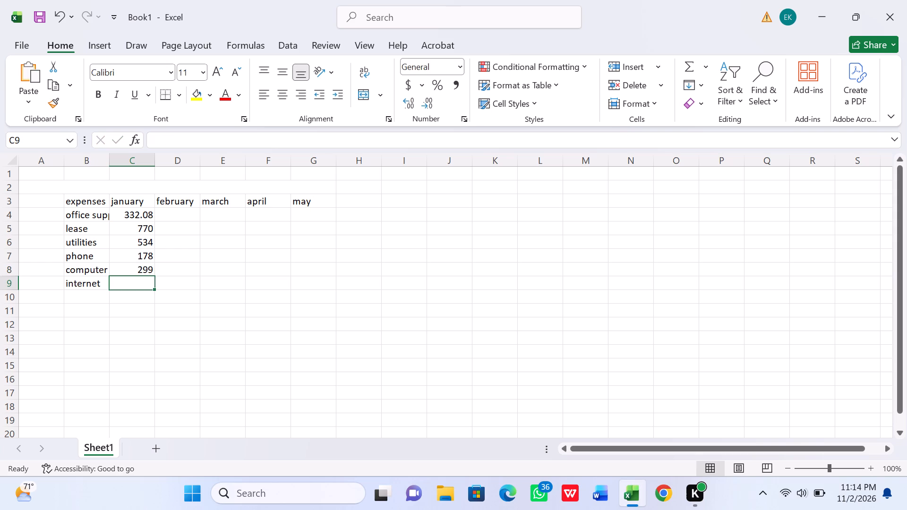
pyautogui.write('75')
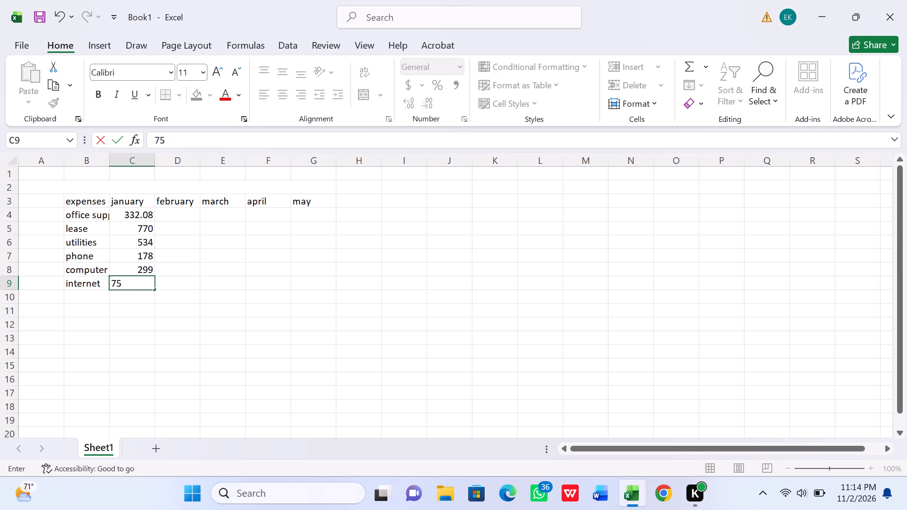
# Enter the February amounts 359.84 for office supplies, 770 for lease and 541.40 for utilities in D4 to D6.
pyautogui.click(173, 209)
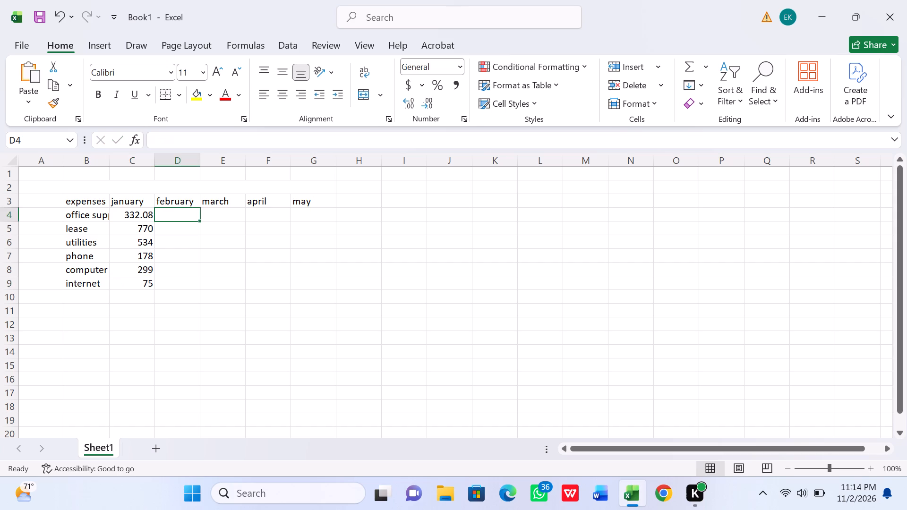
pyautogui.write('359')
pyautogui.write('.84')
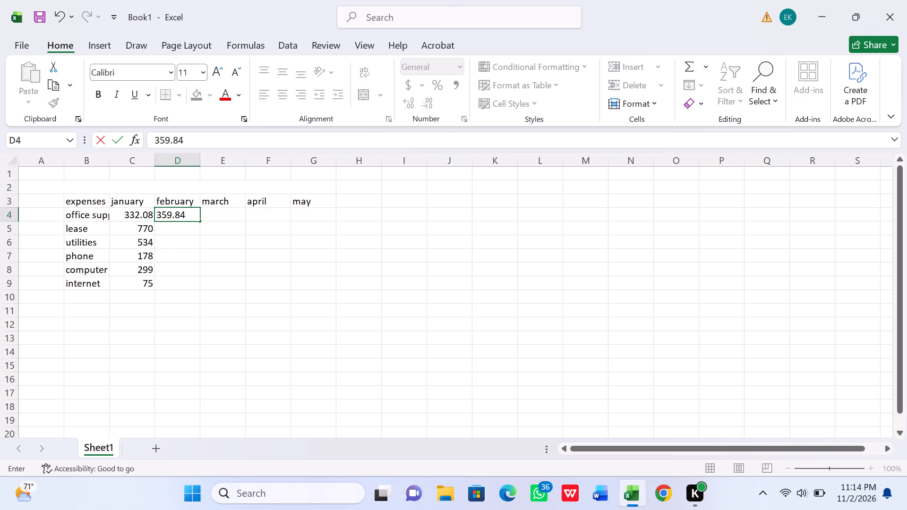
pyautogui.press('Return')
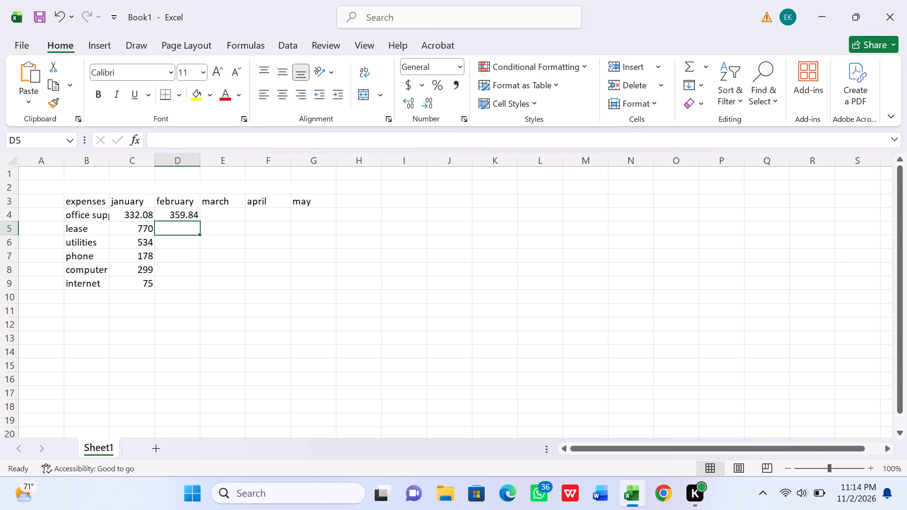
pyautogui.write('770')
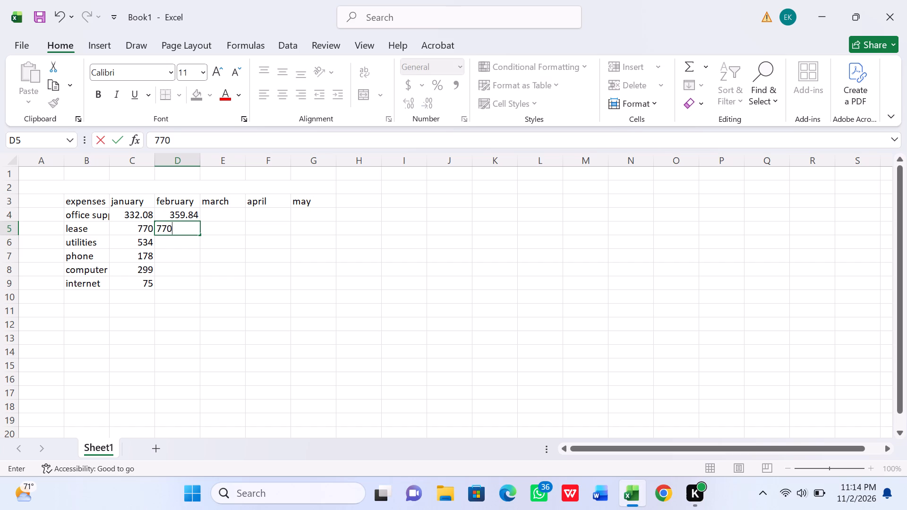
pyautogui.press('Return')
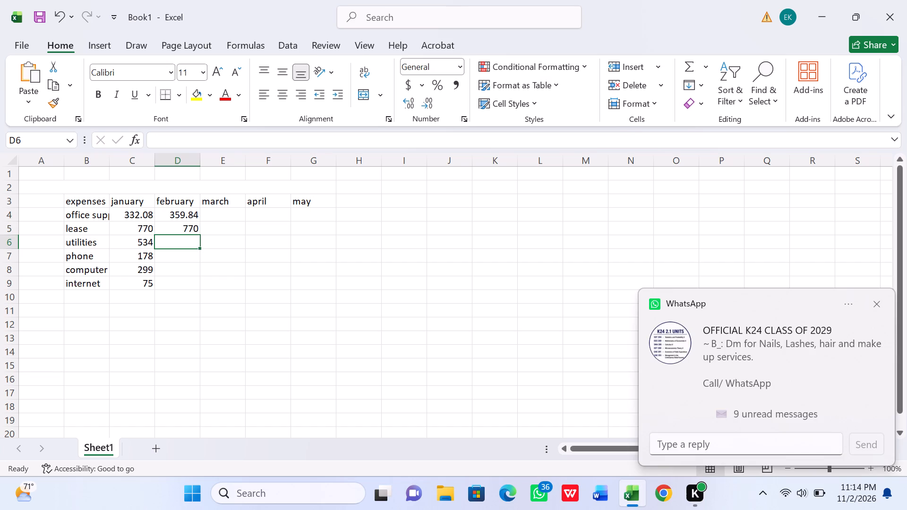
pyautogui.write('541')
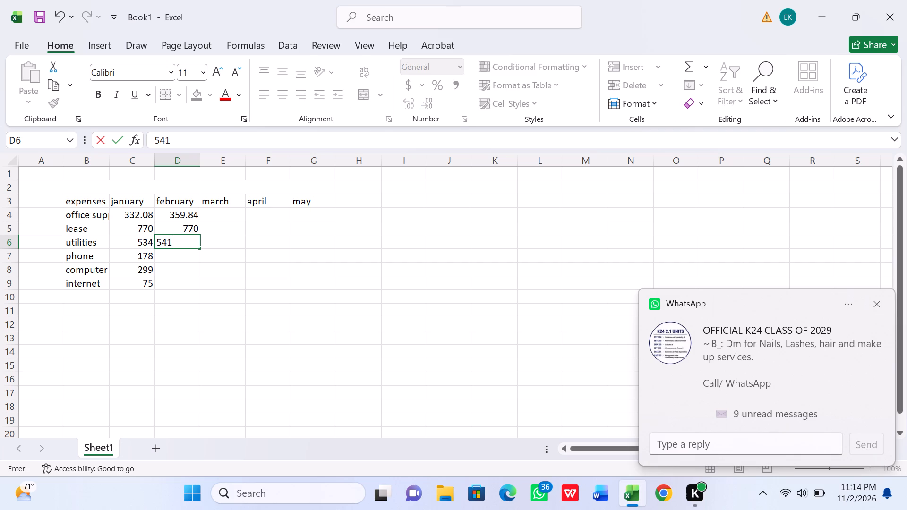
pyautogui.press('.')
pyautogui.write('40')
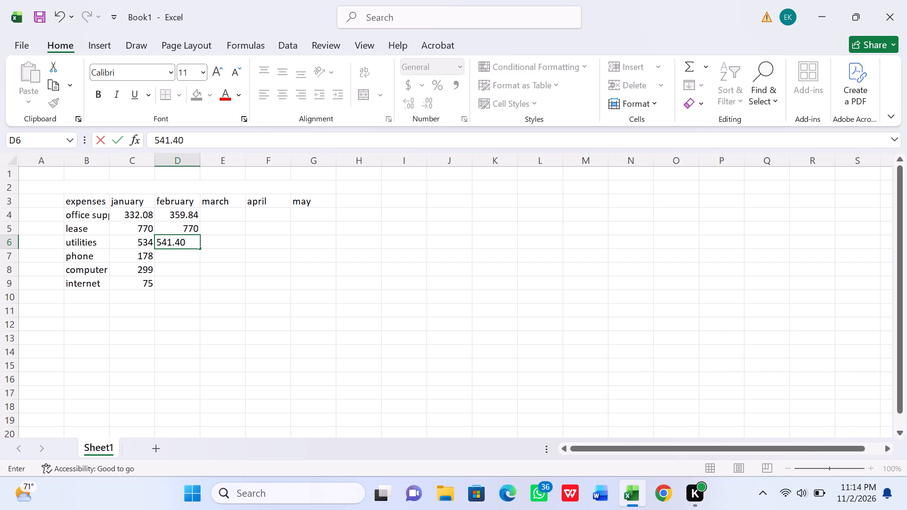
pyautogui.press('Return')
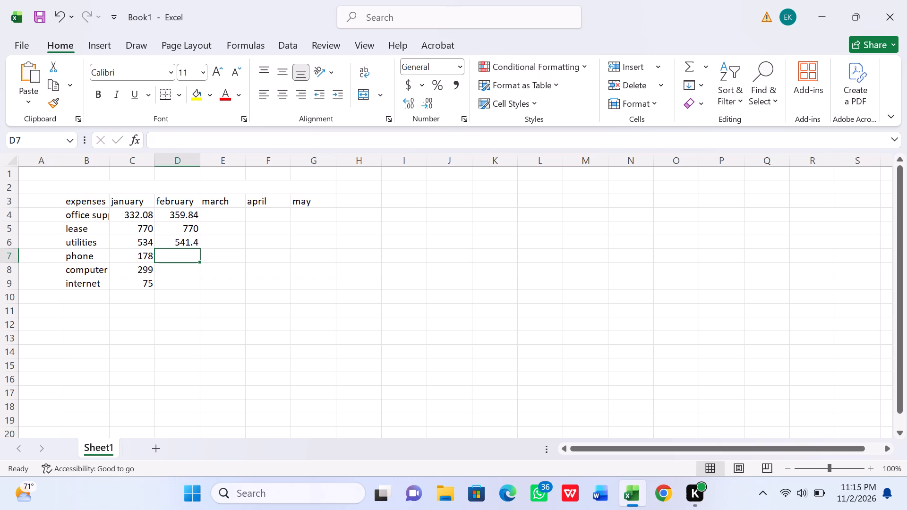
# Enter the February amounts 194.12 for phone, 299.22 for computer and 75 for internet in D7 to D9.
pyautogui.press('1')
pyautogui.press('9')
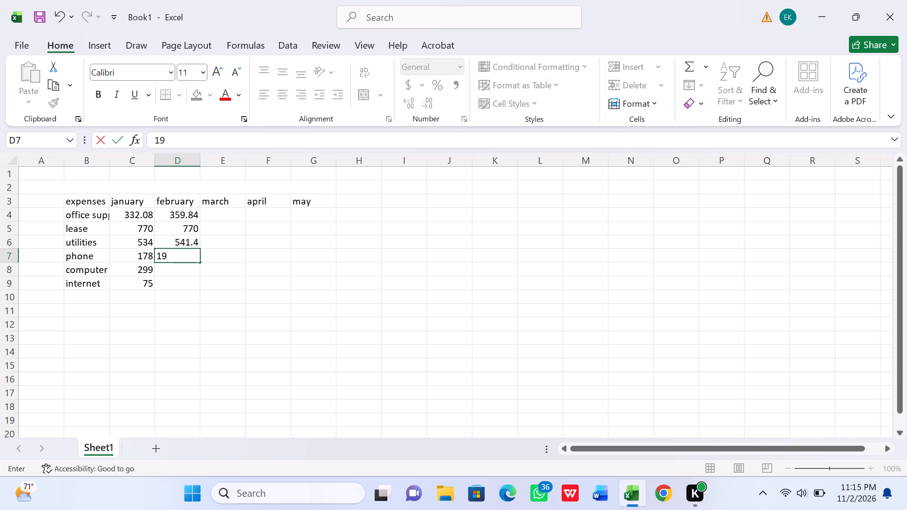
pyautogui.press('4')
pyautogui.write('.12')
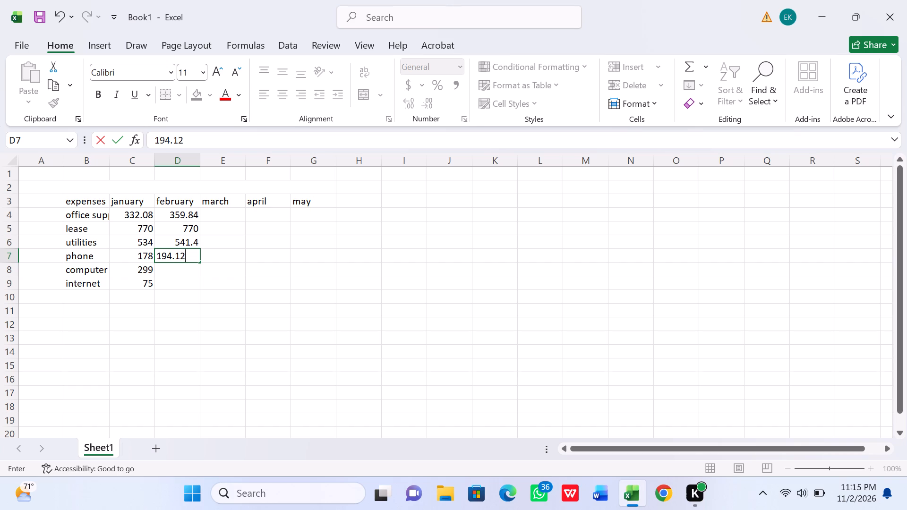
pyautogui.press('Return')
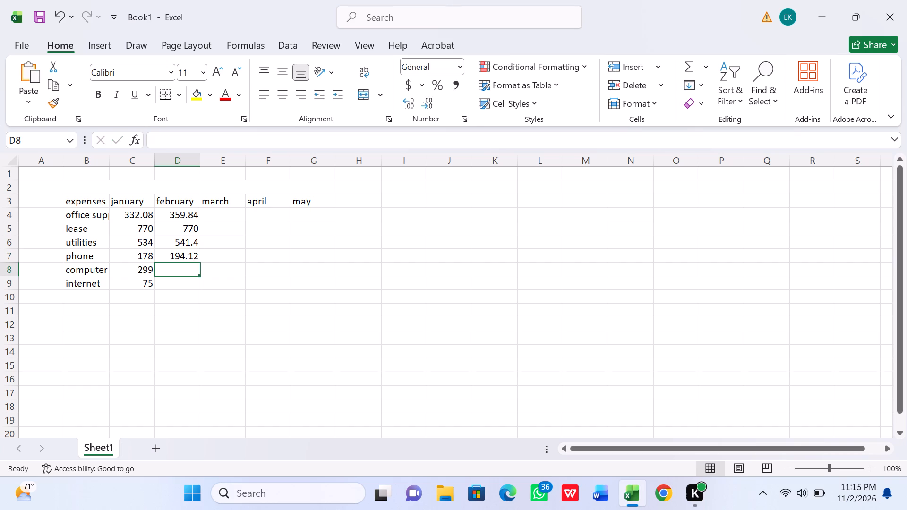
pyautogui.write('299')
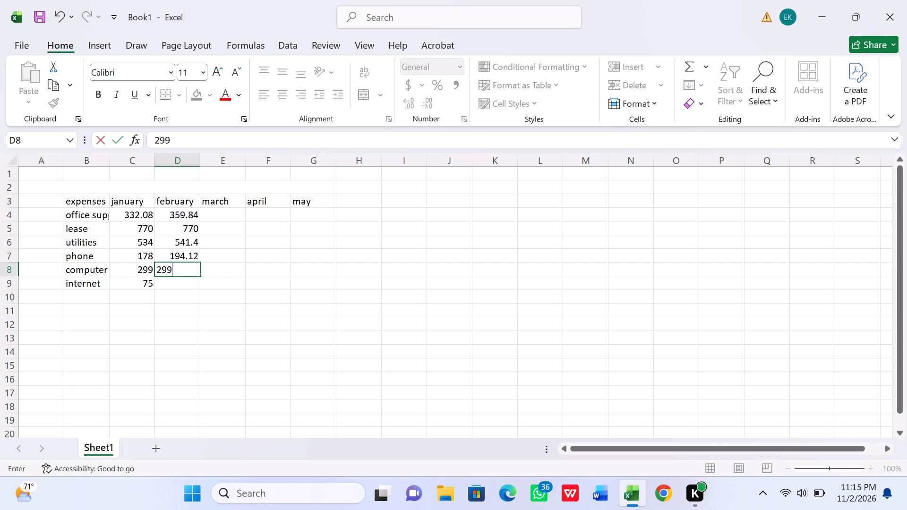
pyautogui.write('.22')
pyautogui.press('Return')
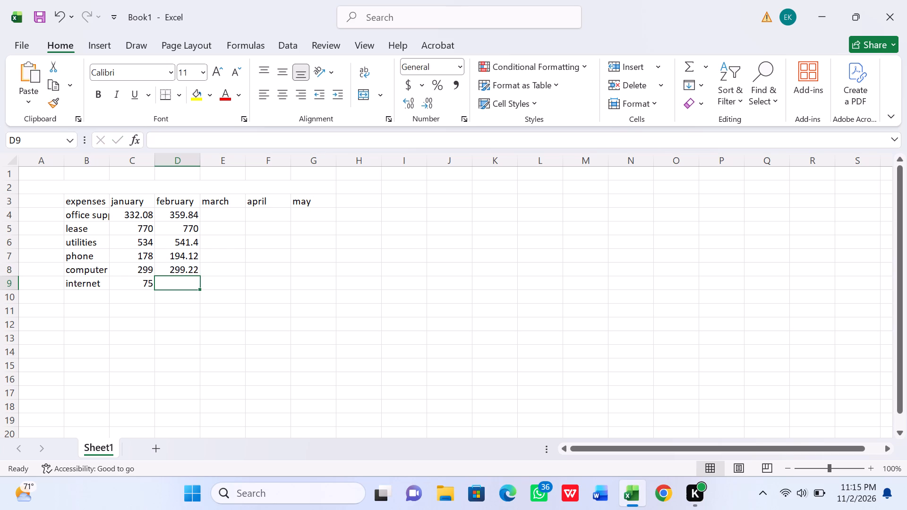
pyautogui.write('75')
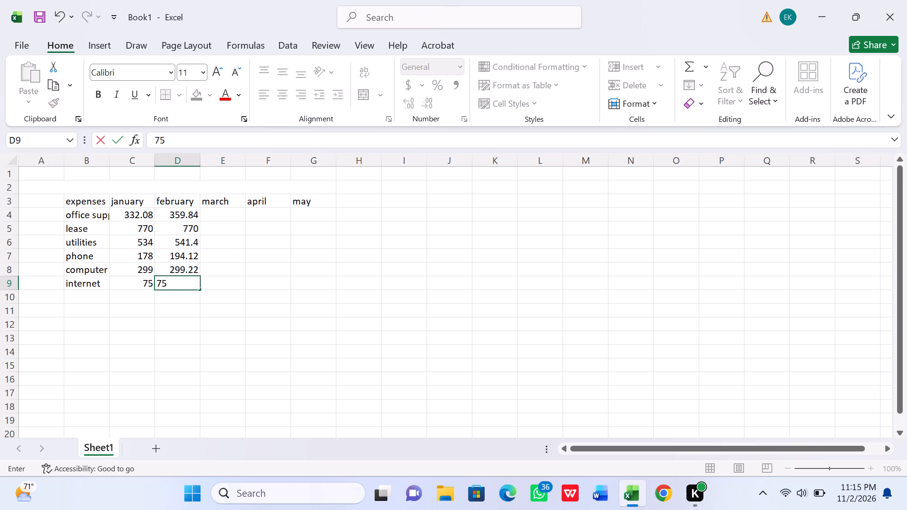
# Enter the March amounts 357.89 for office supplies, 790 for lease and 552.25 for utilities in E4 to E6.
pyautogui.click(222, 217)
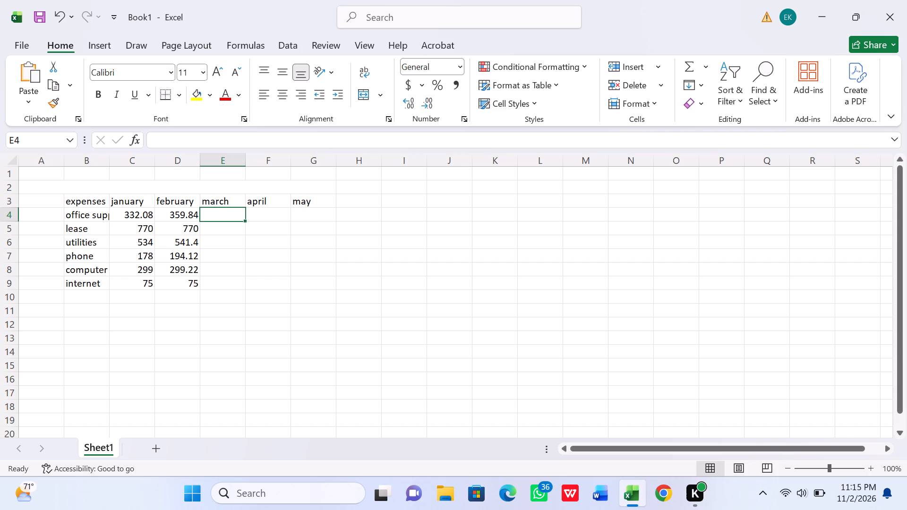
pyautogui.press('3')
pyautogui.write('57')
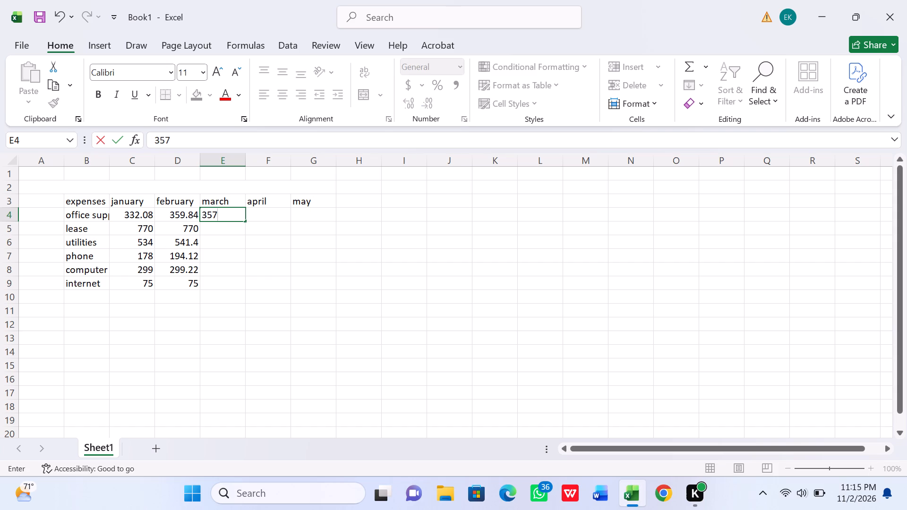
pyautogui.press('.')
pyautogui.write('89')
pyautogui.press('Return')
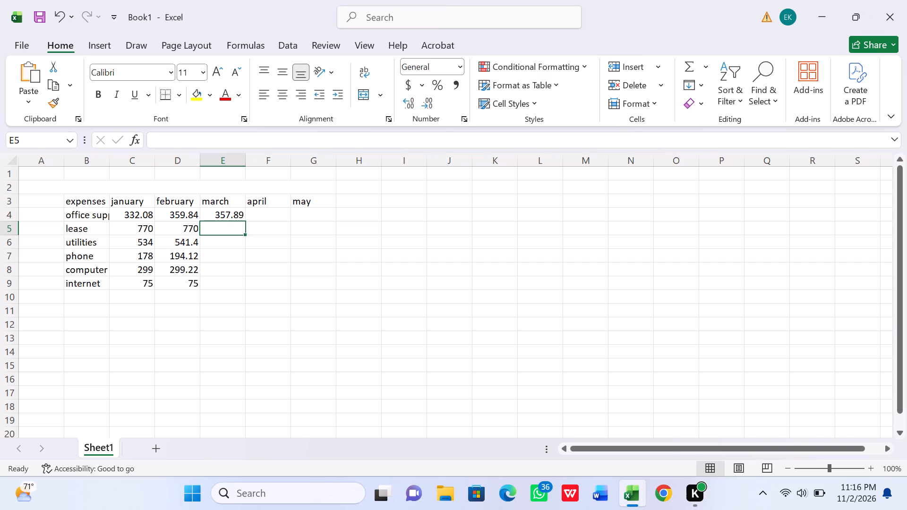
pyautogui.press('7')
pyautogui.write('90')
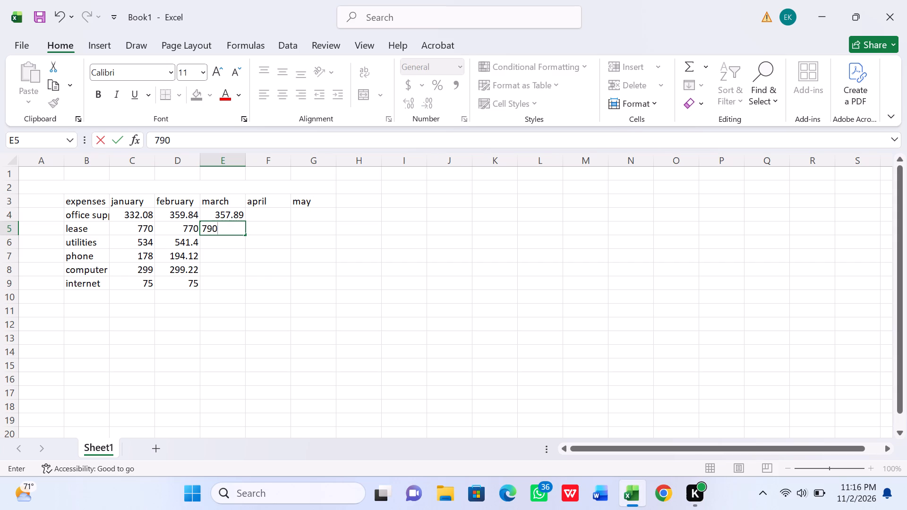
pyautogui.press('Return')
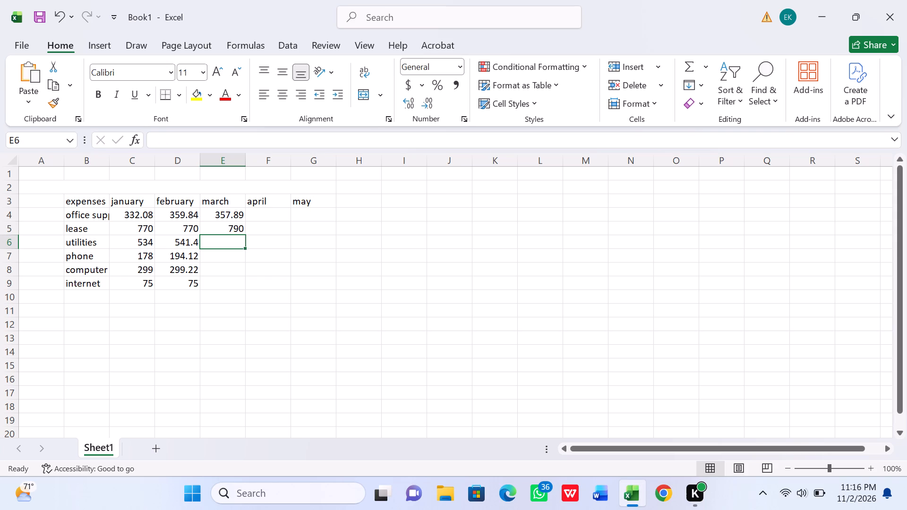
pyautogui.write('552')
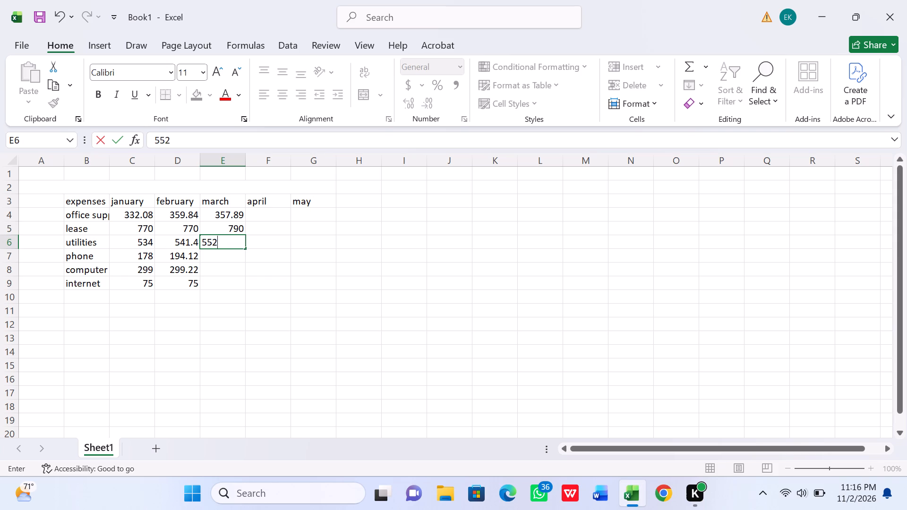
pyautogui.press('.')
pyautogui.write('25')
pyautogui.press('Return')
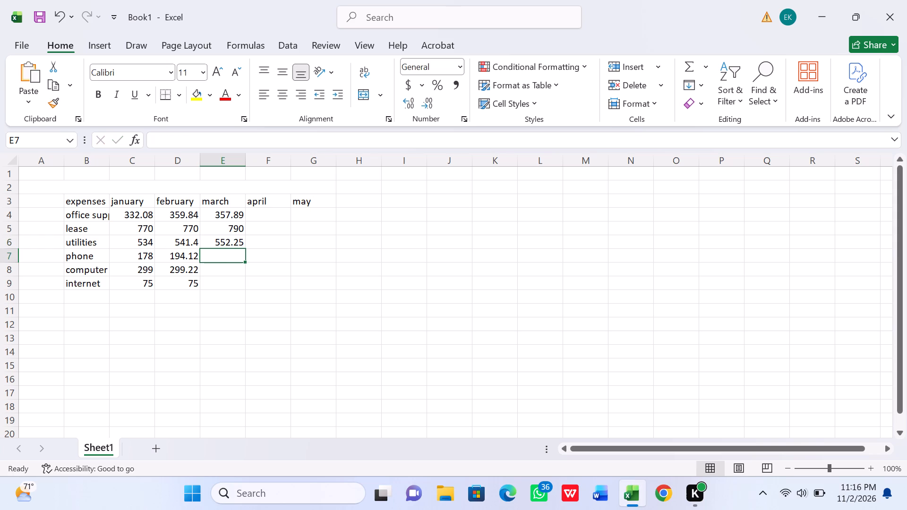
# Enter the March amount 191.50 for phone in E7.
pyautogui.write('11')
pyautogui.press('9')
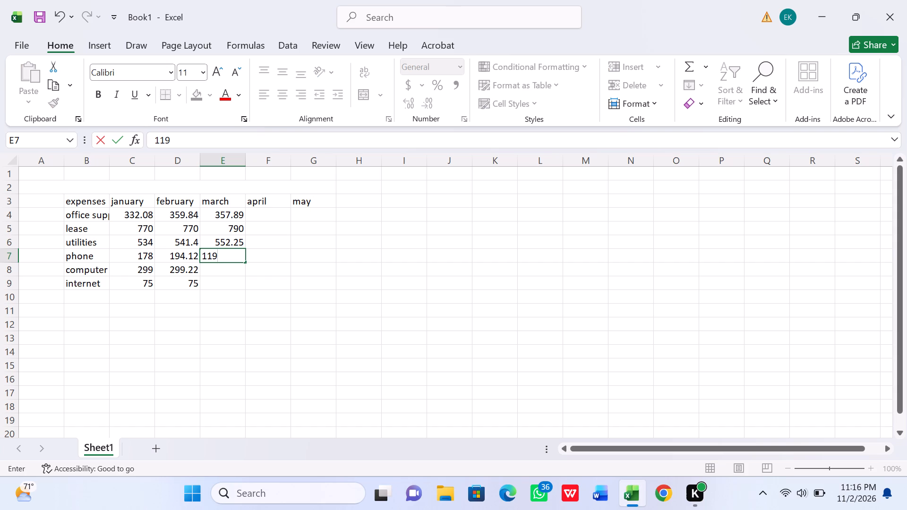
pyautogui.press('1')
pyautogui.press('.')
pyautogui.press('BackSpace')
pyautogui.press('BackSpace')
pyautogui.press('BackSpace')
pyautogui.press('BackSpace')
pyautogui.write('91')
pyautogui.press('.')
pyautogui.press('5')
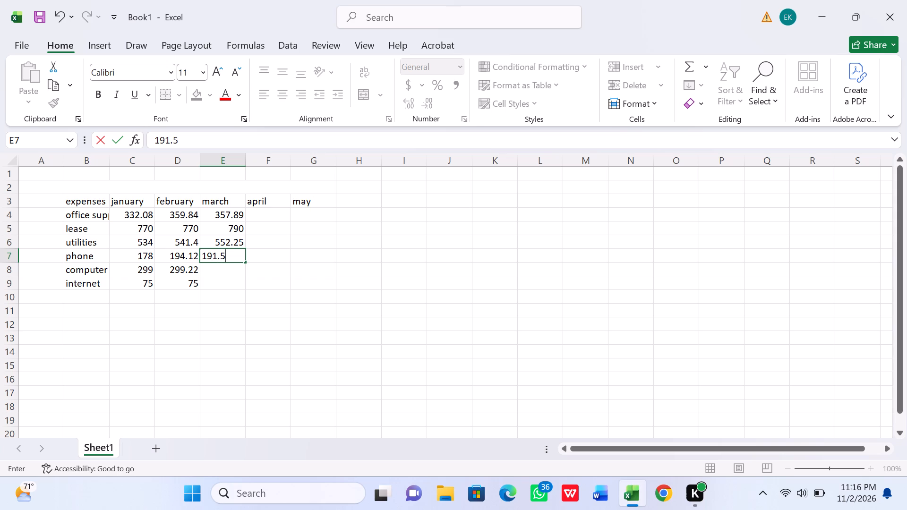
pyautogui.press('0')
pyautogui.press('Return')
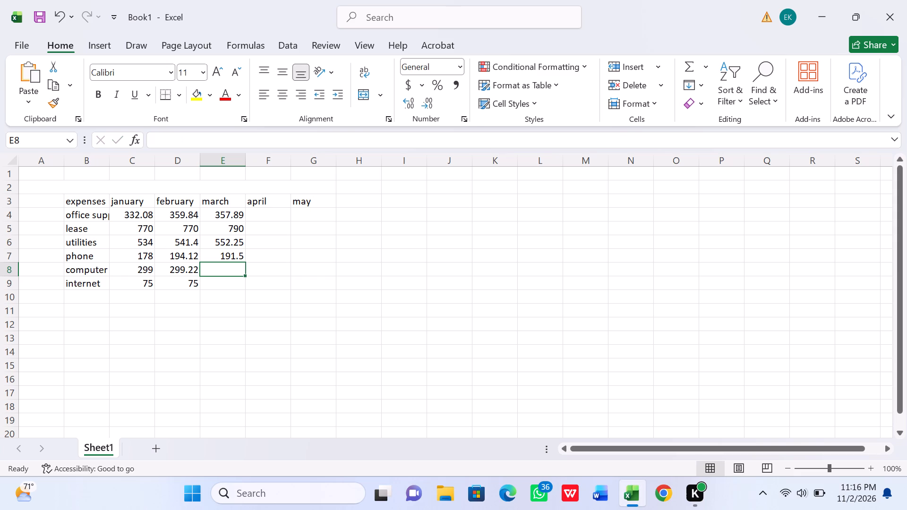
# Enter the March amounts 310.50 for computer and 75 for internet in E8 and E9.
pyautogui.write('310')
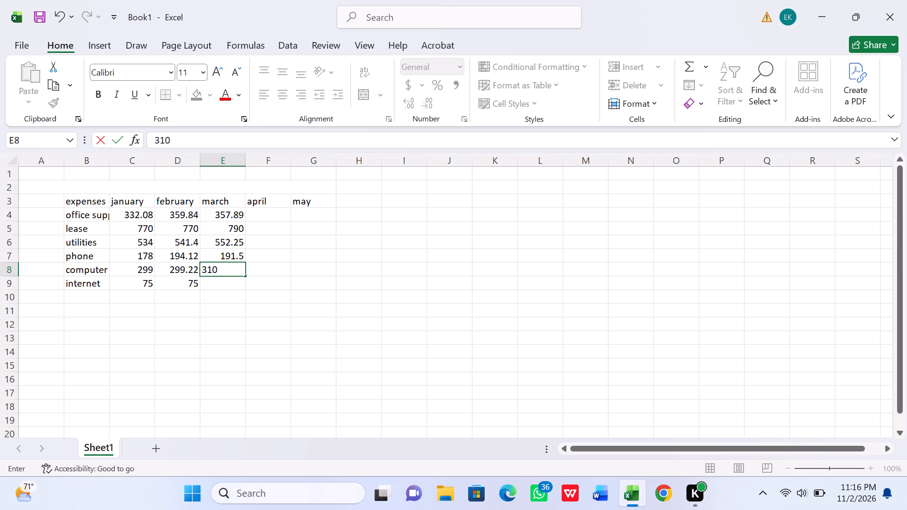
pyautogui.write('.4')
pyautogui.press('BackSpace')
pyautogui.write('50')
pyautogui.press('Return')
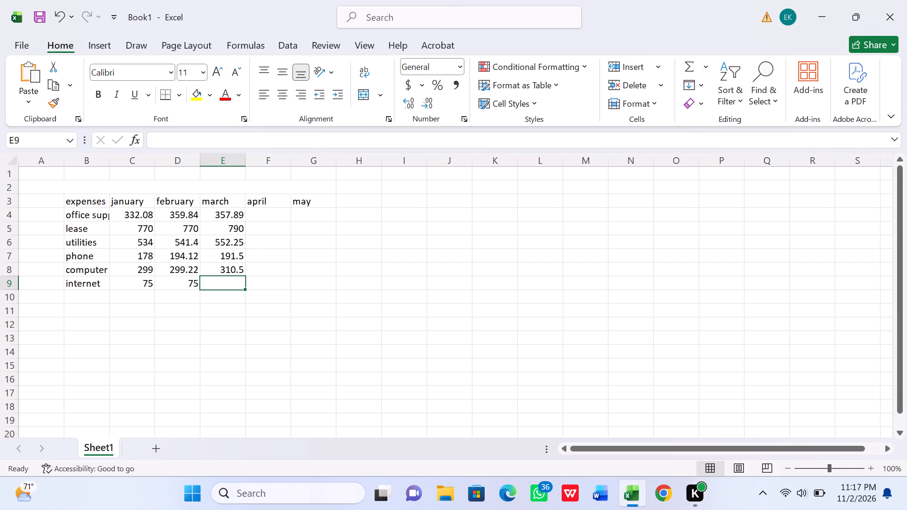
pyautogui.write('75')
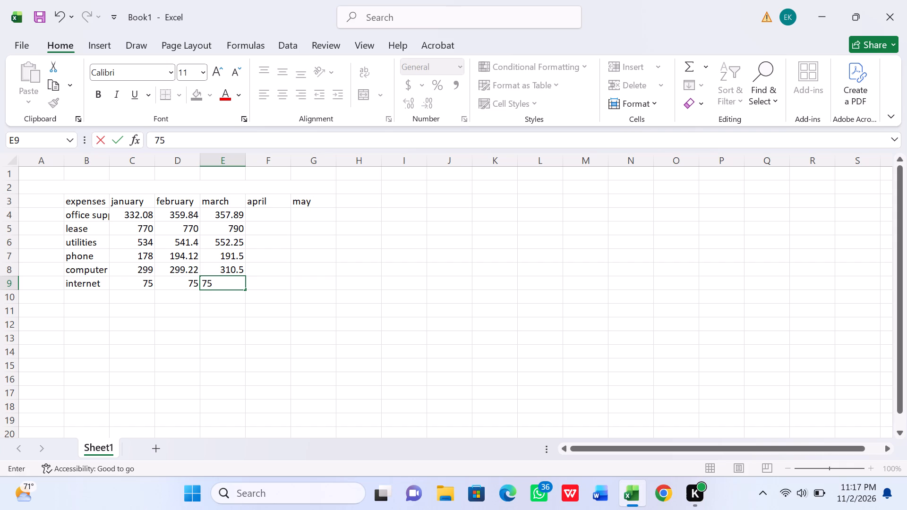
pyautogui.click(258, 210)
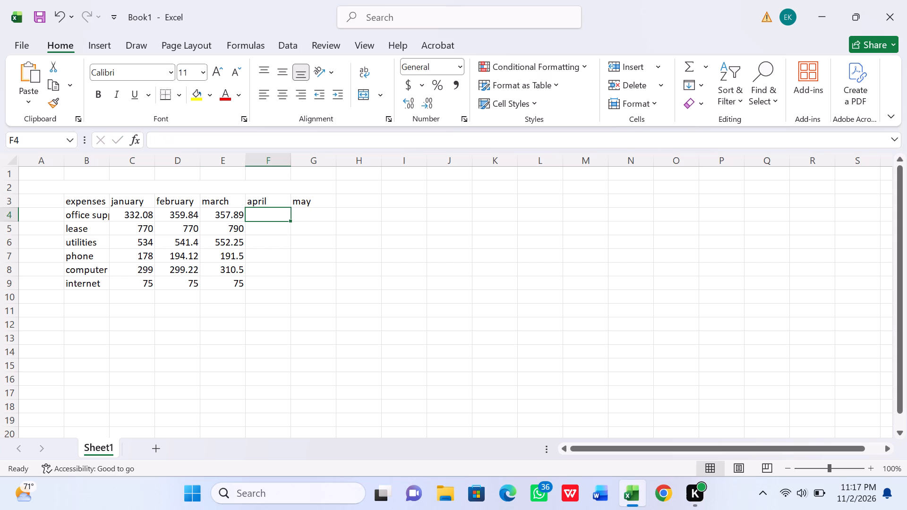
# Enter the April amounts 355.34 for office supplies, 790 for lease and 556.58 for utilities in F4 to F6.
pyautogui.write('355')
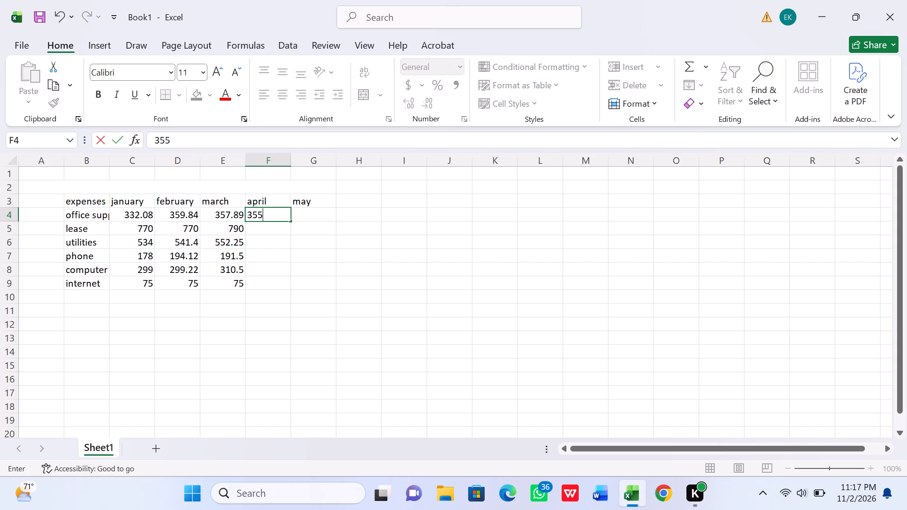
pyautogui.press('.')
pyautogui.write('34')
pyautogui.press('Return')
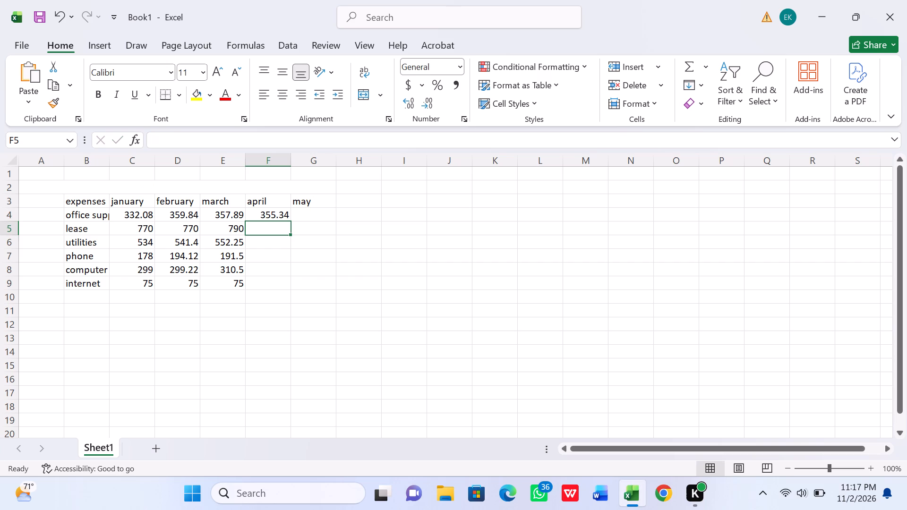
pyautogui.write('790')
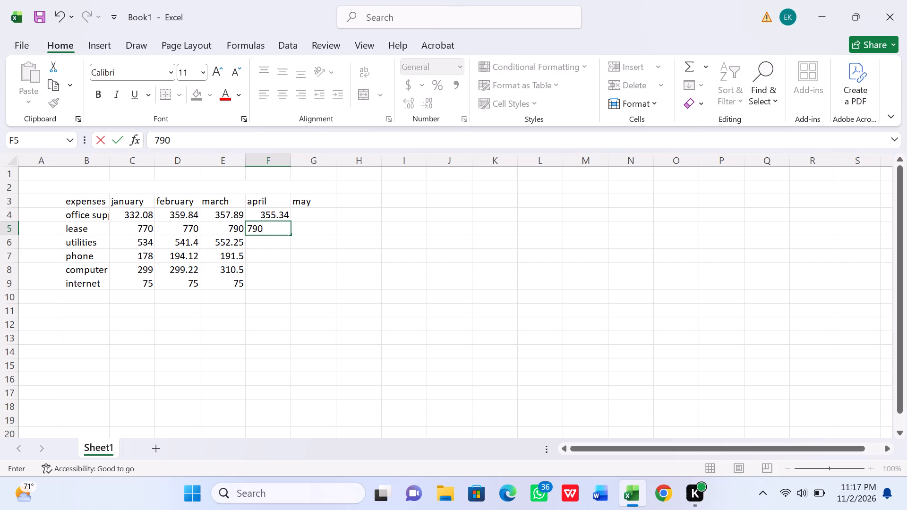
pyautogui.press('Return')
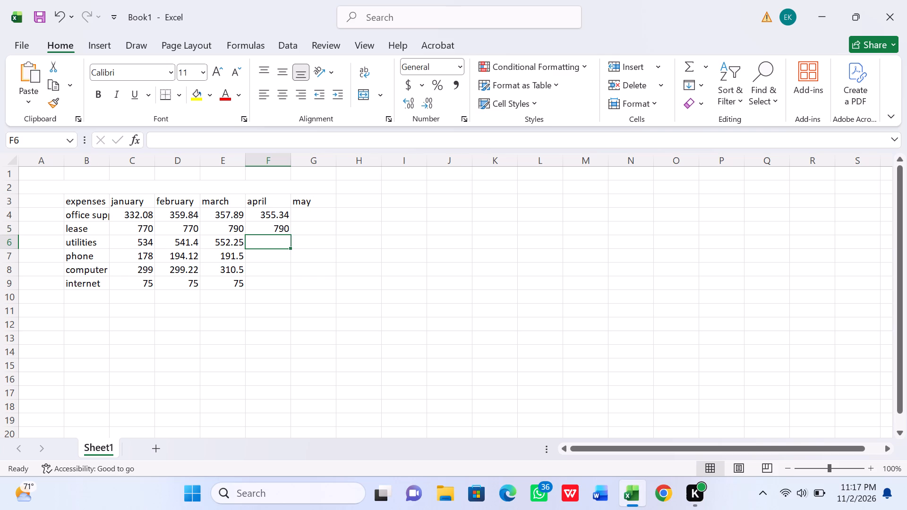
pyautogui.write('556')
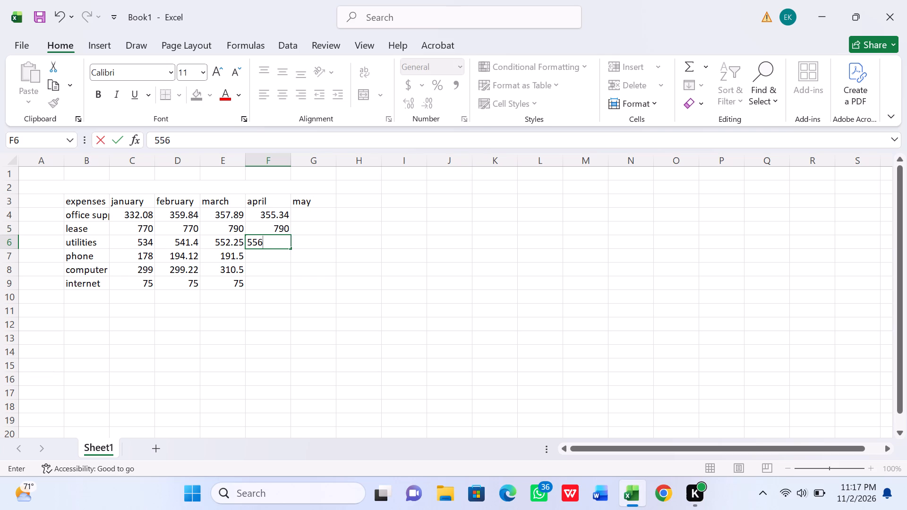
pyautogui.press('.')
pyautogui.write('58')
pyautogui.press('Return')
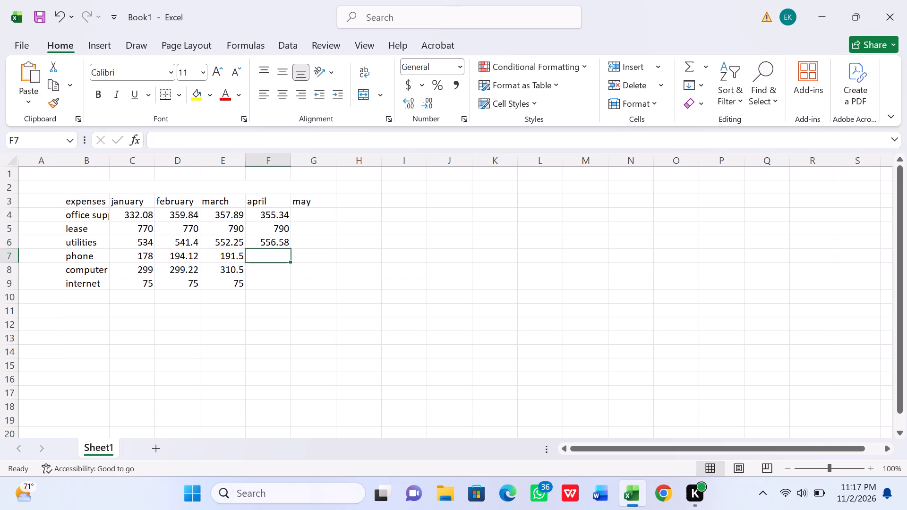
# Enter the April amounts 181.18 for phone, 303.98 for computer and 75 for internet in F7 to F9.
pyautogui.press('1')
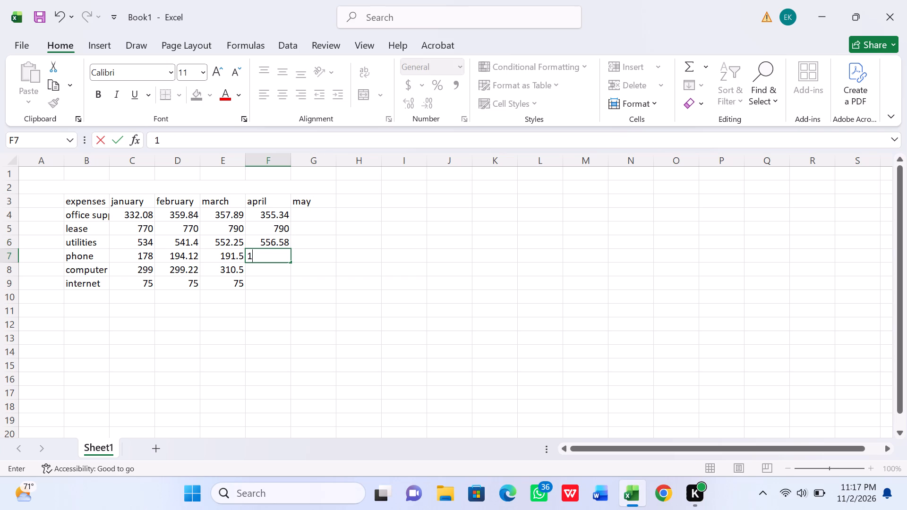
pyautogui.press('8')
pyautogui.press('1')
pyautogui.press('.')
pyautogui.press('1')
pyautogui.press('8')
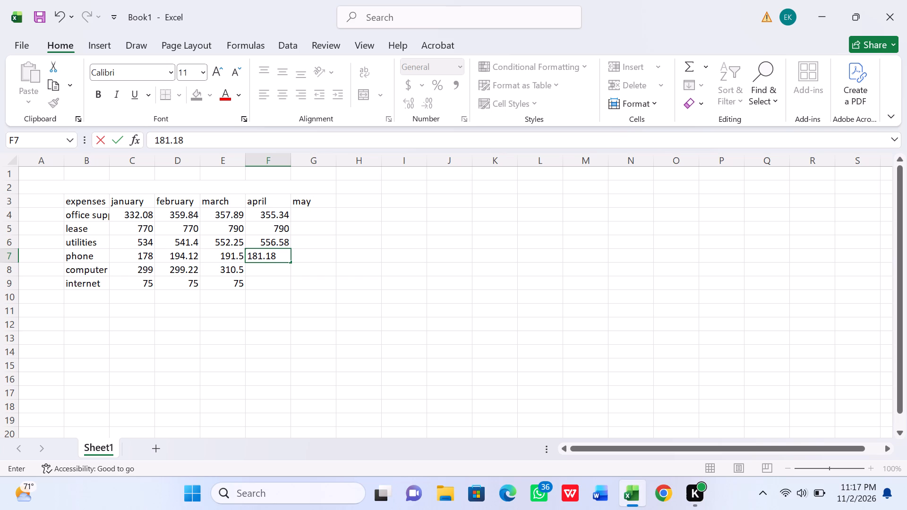
pyautogui.press('Return')
pyautogui.write('303')
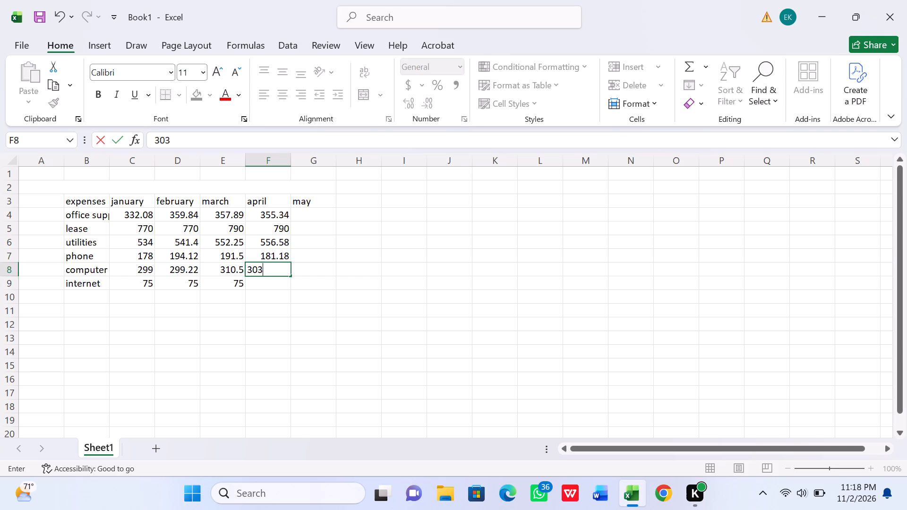
pyautogui.press('.')
pyautogui.write('98')
pyautogui.press('Return')
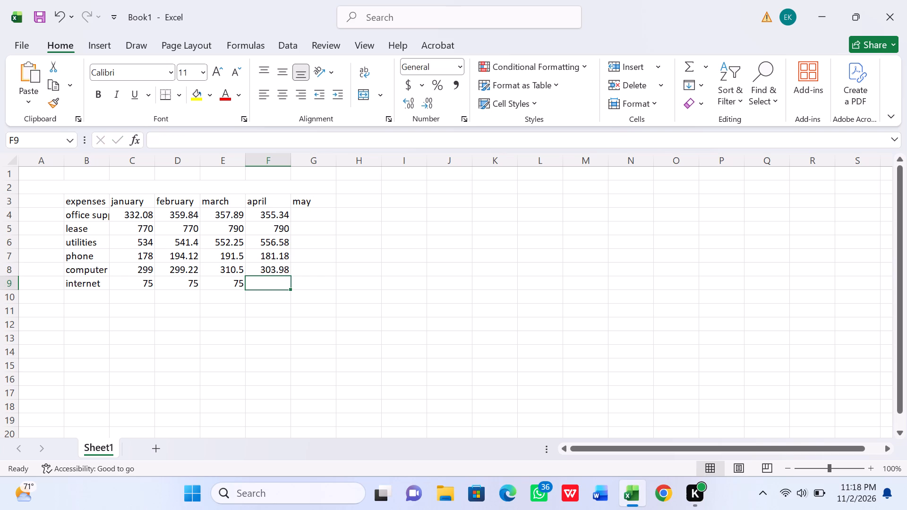
pyautogui.press('7')
pyautogui.press('5')
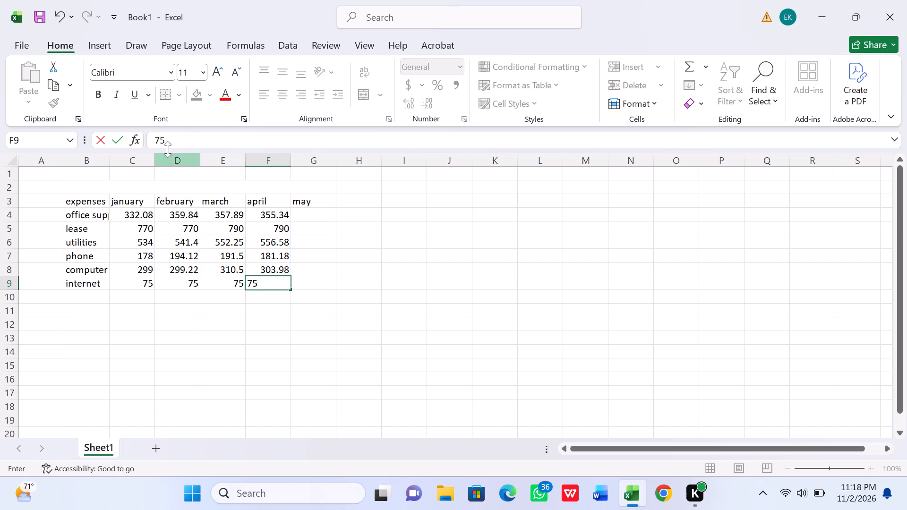
pyautogui.click(306, 211)
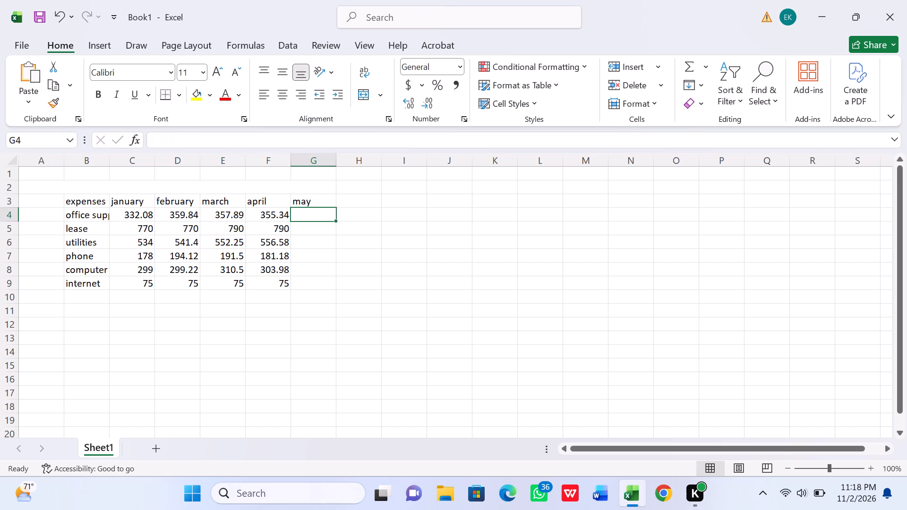
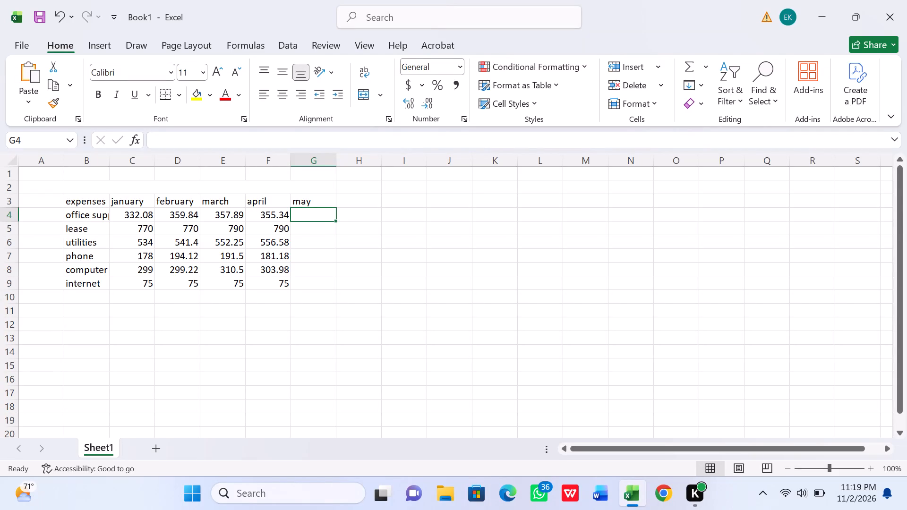
# Enter the May amounts 358.59 for office supplies, 790 for lease and 568.07 for utilities in G4 to G6.
pyautogui.write('358')
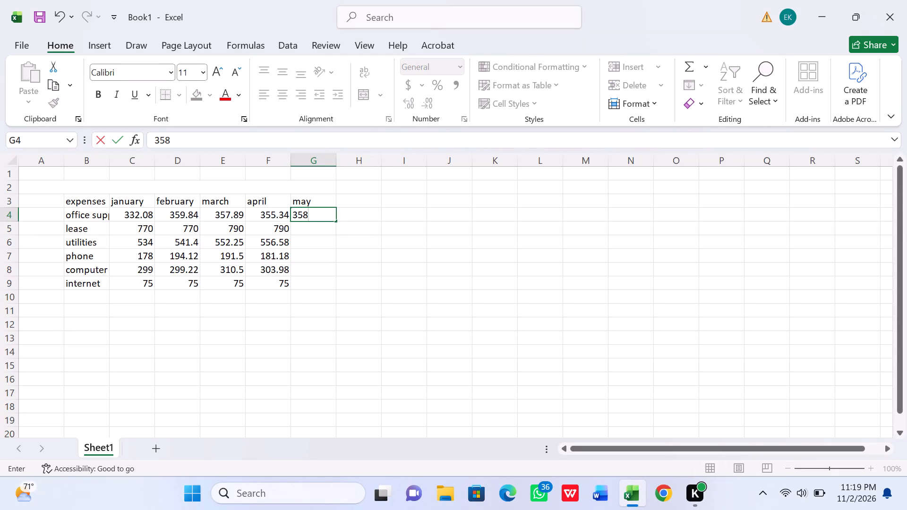
pyautogui.press('.')
pyautogui.press('5')
pyautogui.press('9')
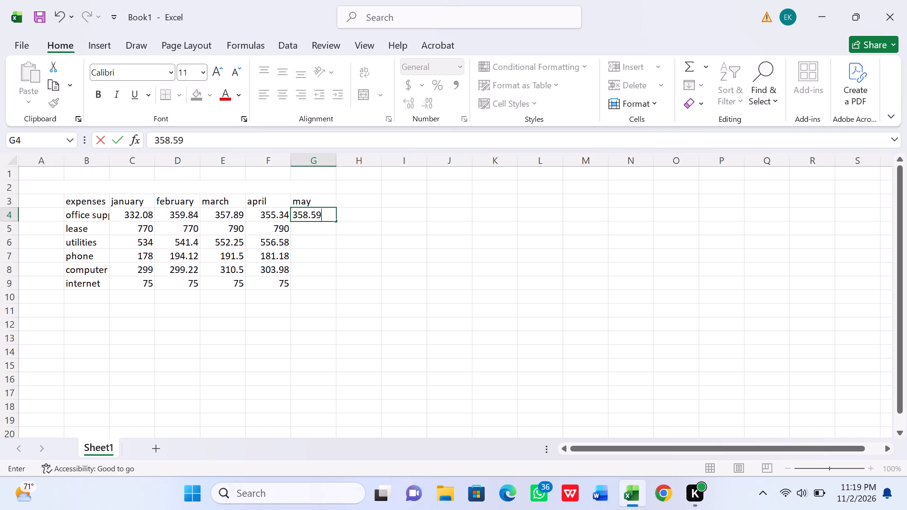
pyautogui.press('Return')
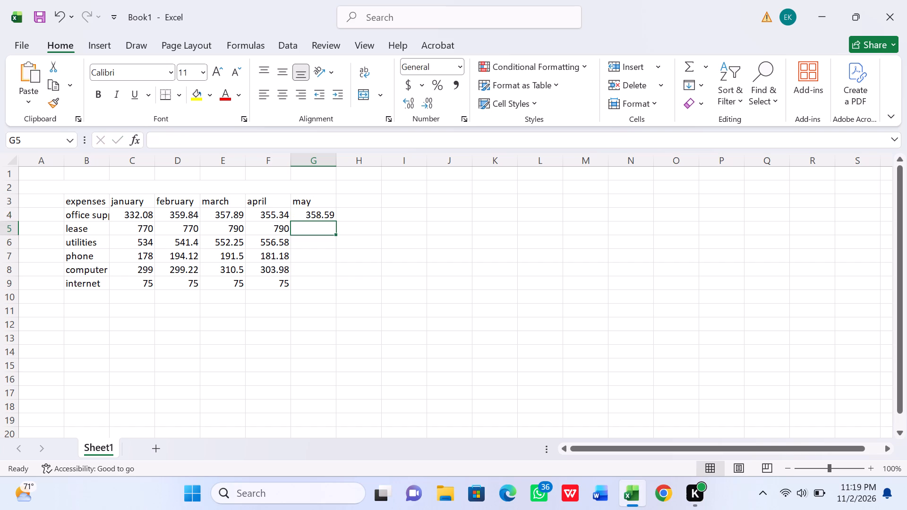
pyautogui.press('7')
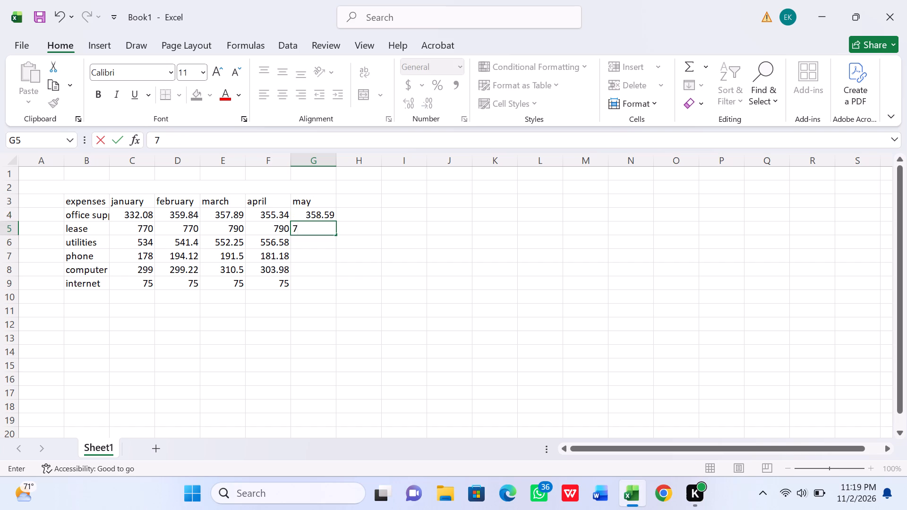
pyautogui.write('90')
pyautogui.press('Return')
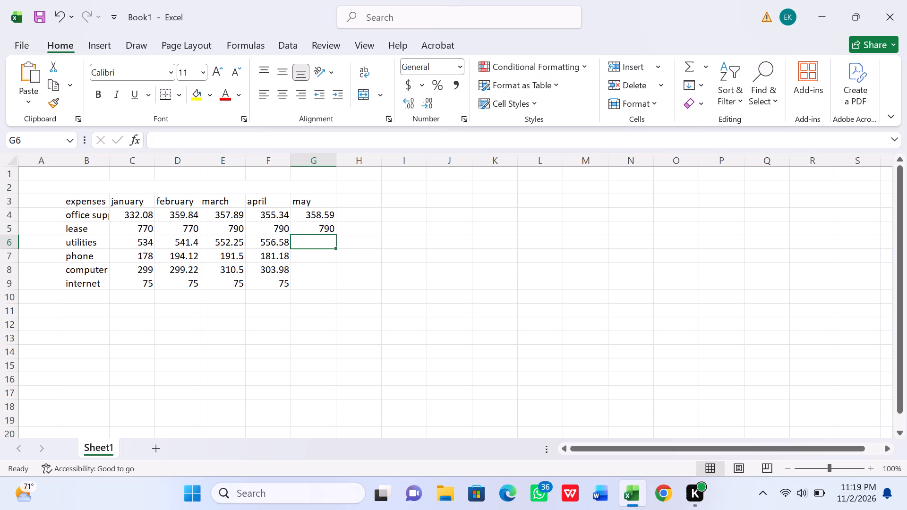
pyautogui.write('568')
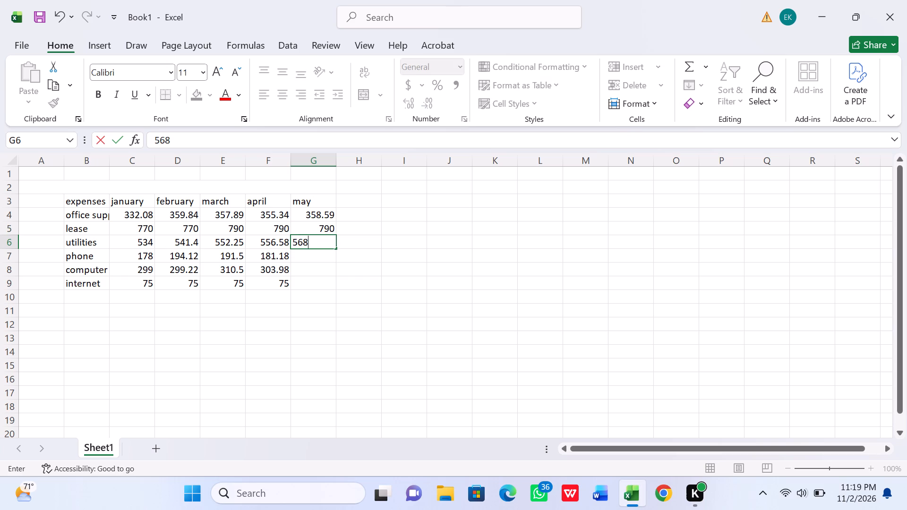
pyautogui.press('.')
pyautogui.press('0')
pyautogui.press('7')
pyautogui.press('Return')
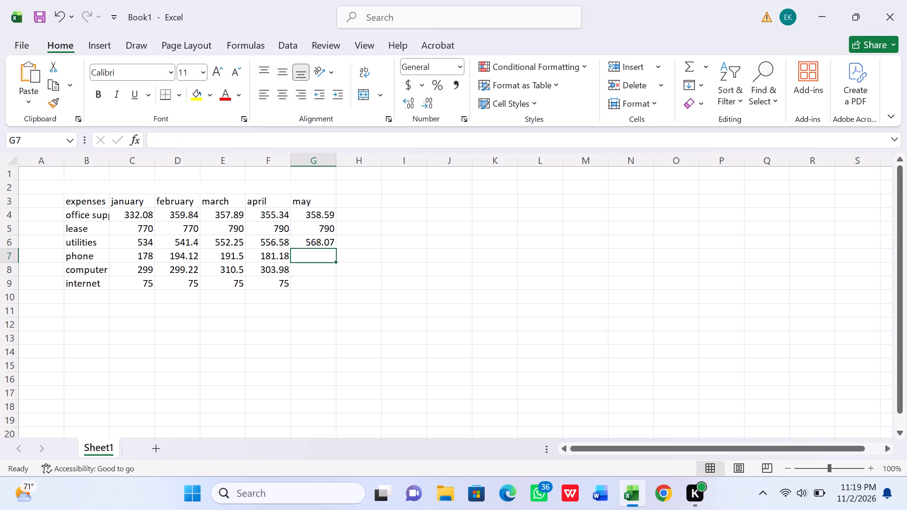
# Enter the May amounts 180.51 for phone, 306.20 for computer and 75 for internet in G7 to G9.
pyautogui.press('1')
pyautogui.write('80')
pyautogui.write('.51')
pyautogui.press('Return')
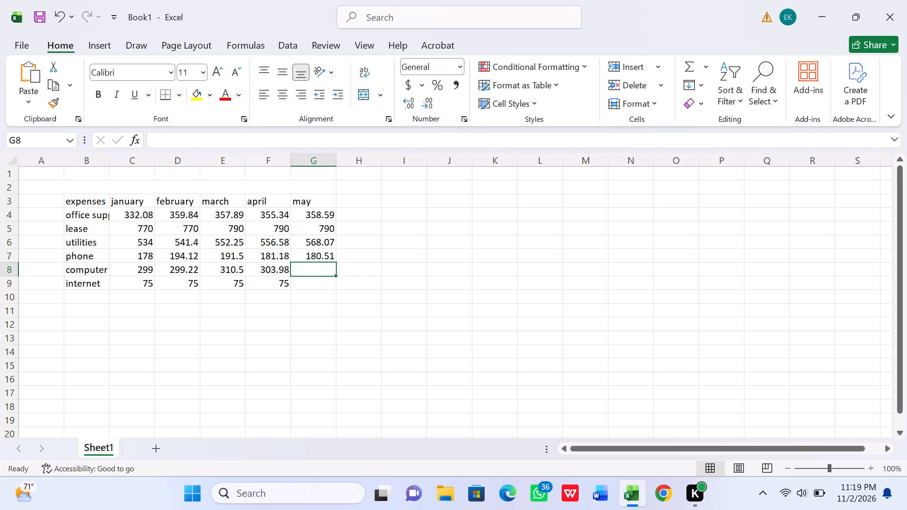
pyautogui.press('3')
pyautogui.press('0')
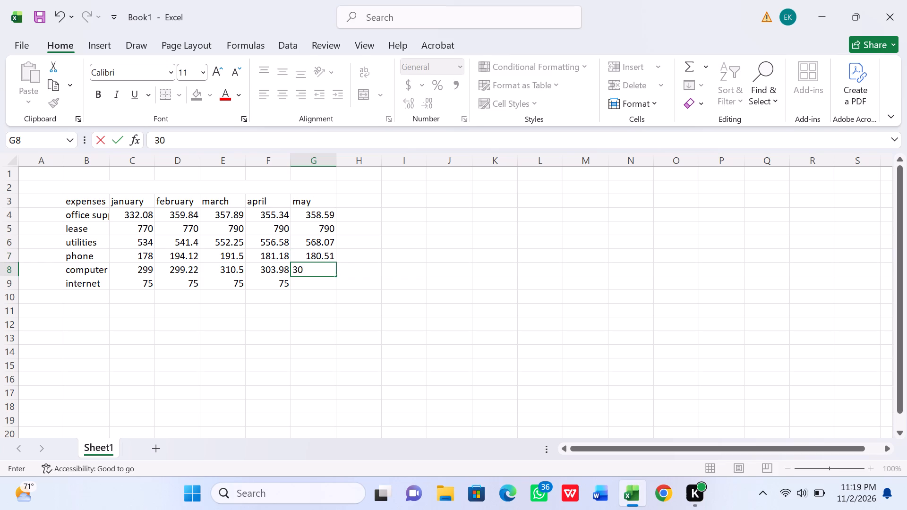
pyautogui.press('6')
pyautogui.press('.')
pyautogui.write('20')
pyautogui.press('Return')
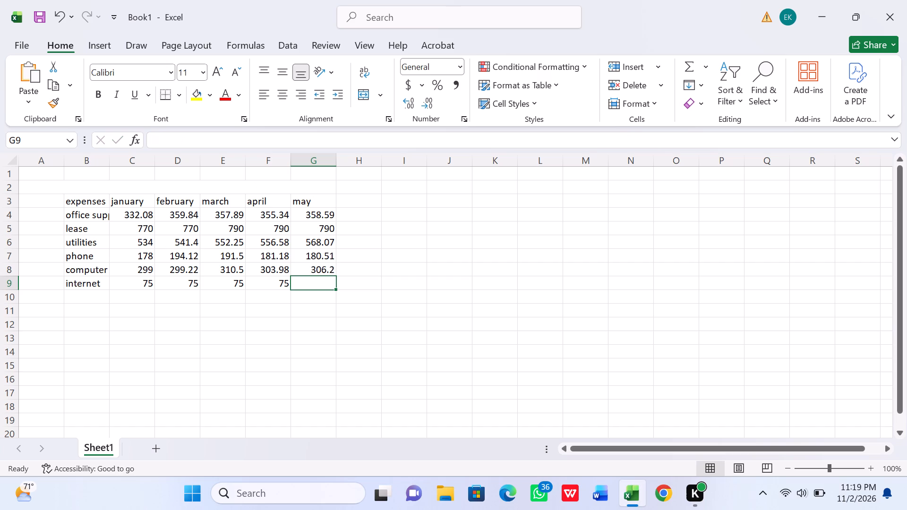
pyautogui.press('7')
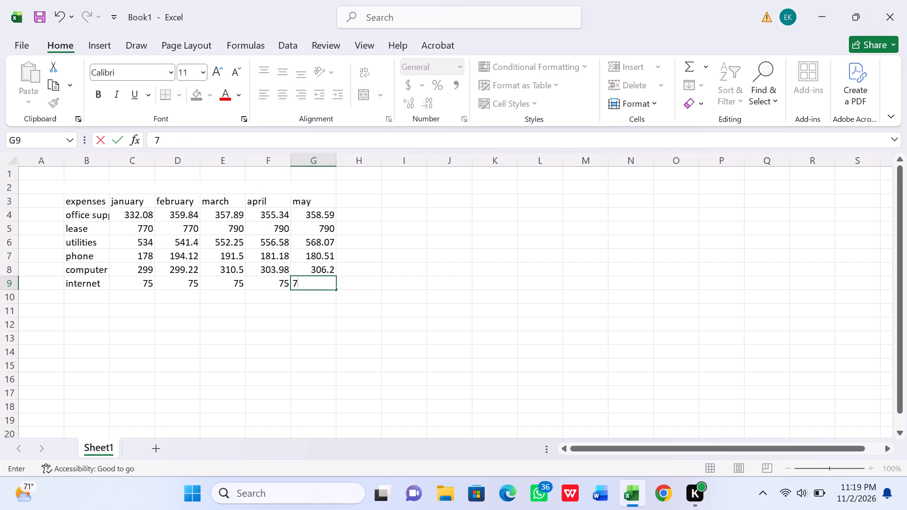
pyautogui.press('5')
# Add the column headers "total cost" in H3 and "average cost" in I3.
pyautogui.click(348, 201)
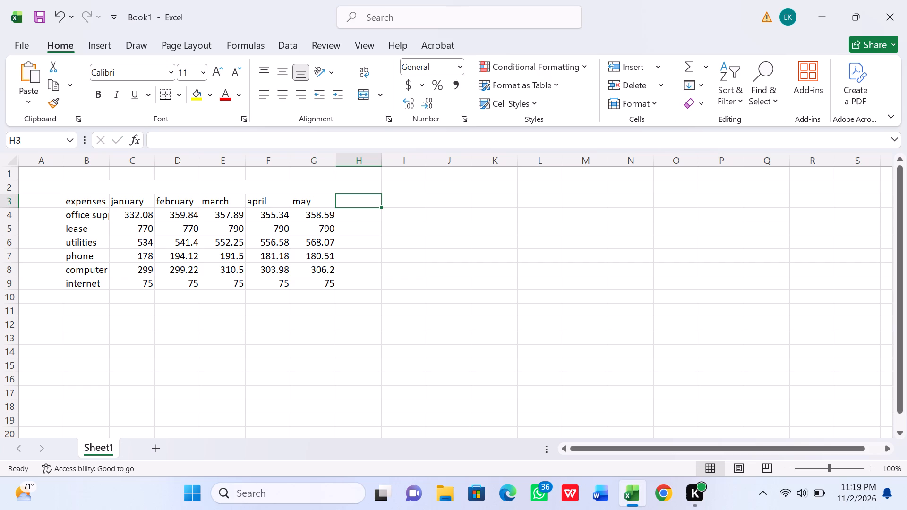
pyautogui.write('total')
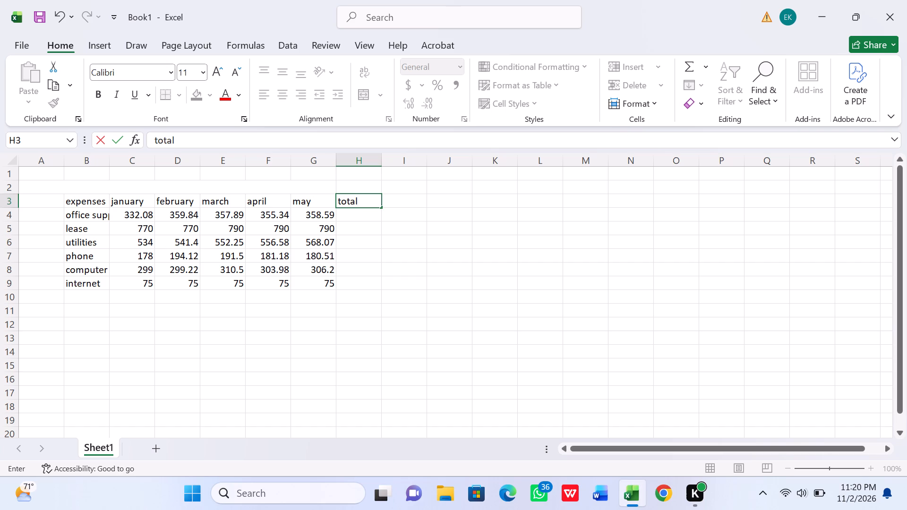
pyautogui.press('space')
pyautogui.write('cost')
pyautogui.click(406, 201)
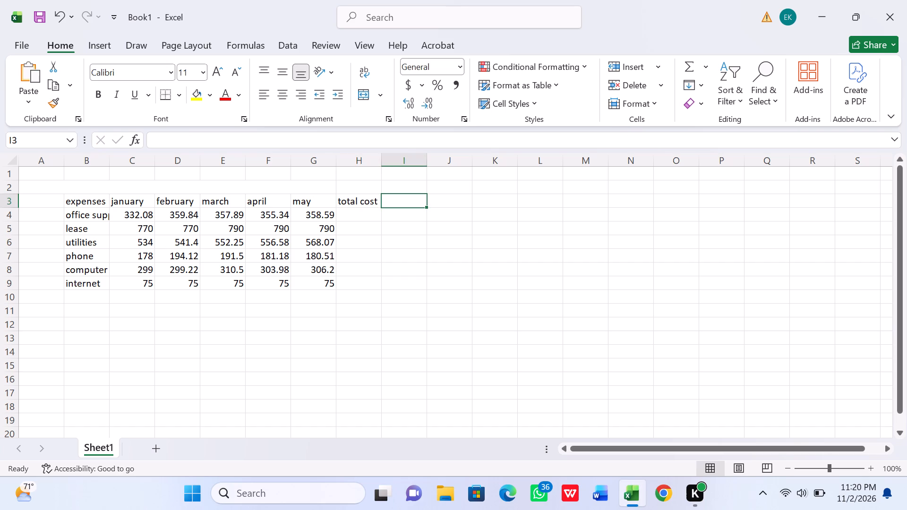
pyautogui.press('a')
pyautogui.write('ve')
pyautogui.write('ra')
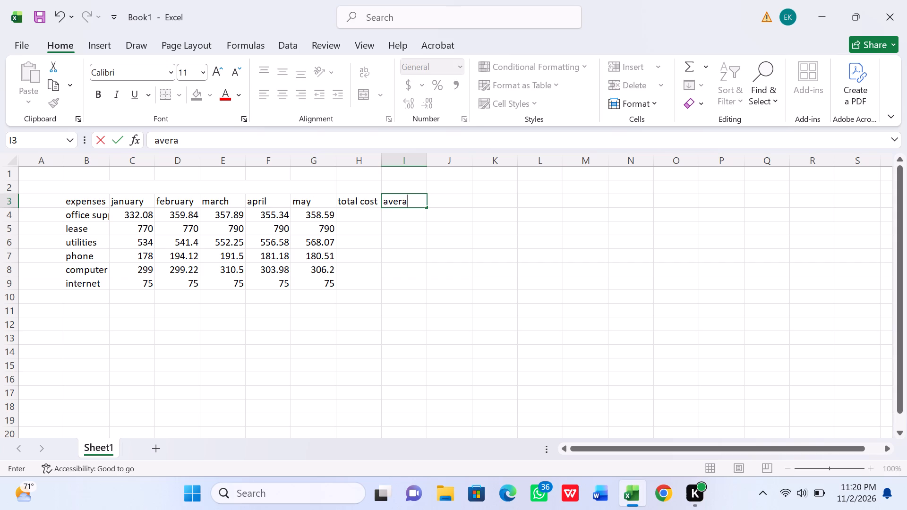
pyautogui.write('ge')
pyautogui.press('space')
pyautogui.write('cost')
pyautogui.click(391, 204)
# Enter the row label "total cost per month" in B10 below internet.
pyautogui.click(77, 295)
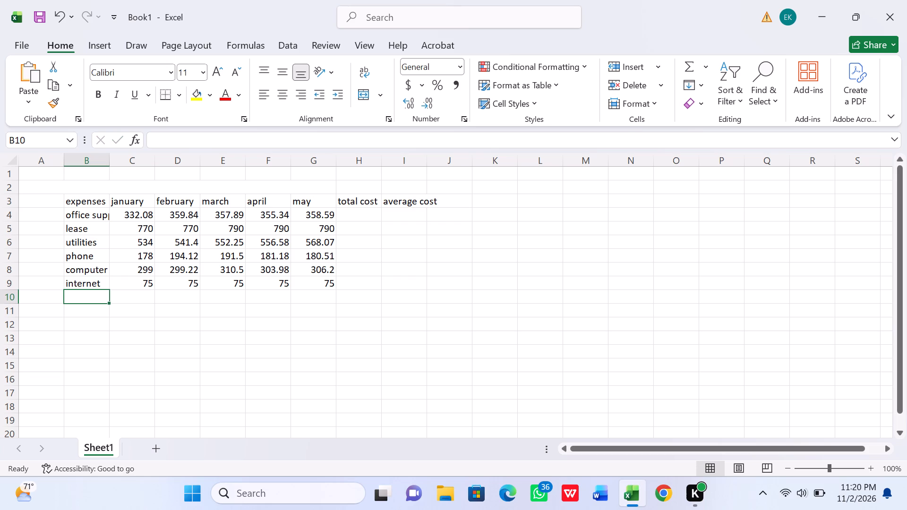
pyautogui.press('t')
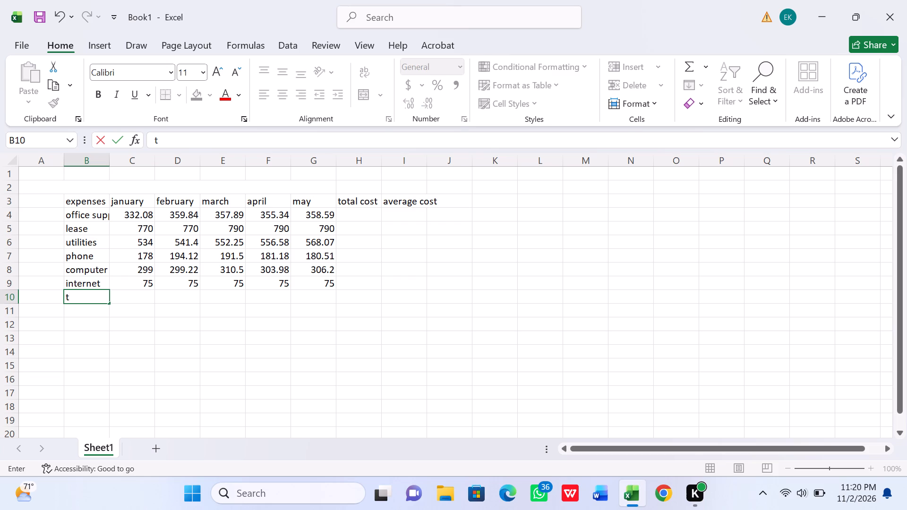
pyautogui.press('o')
pyautogui.write('tal')
pyautogui.press('space')
pyautogui.press('c')
pyautogui.write('ost peee')
pyautogui.press('BackSpace')
pyautogui.press('BackSpace')
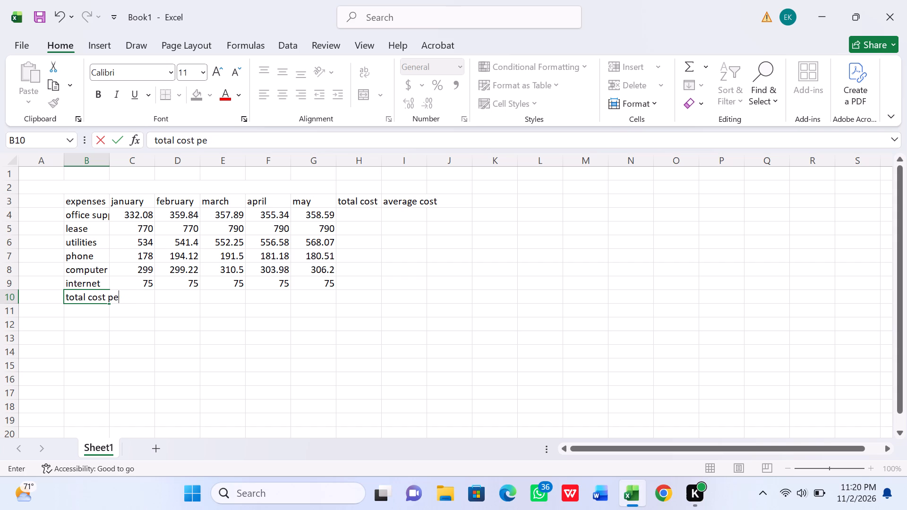
pyautogui.write('r')
pyautogui.press('space')
pyautogui.write('month')
# Autofit the width of column B to its longest expense label.
pyautogui.doubleClick(109, 167)
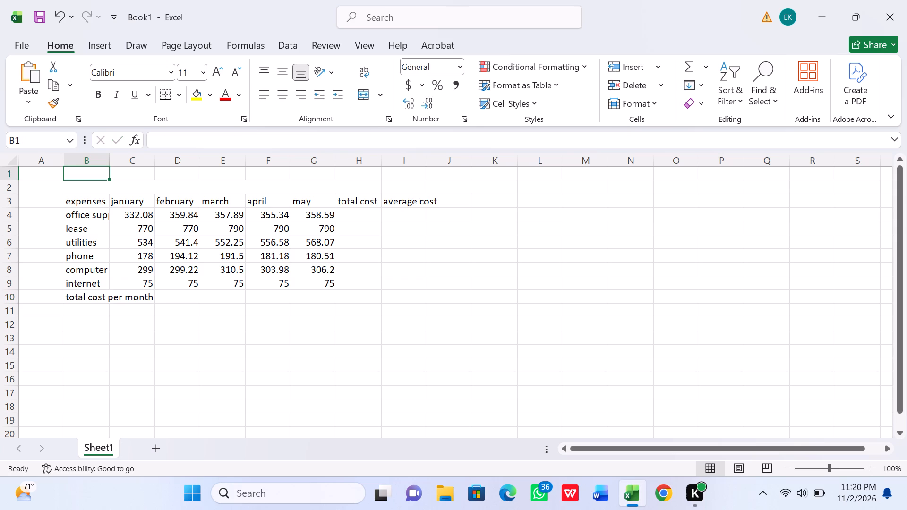
pyautogui.doubleClick(109, 161)
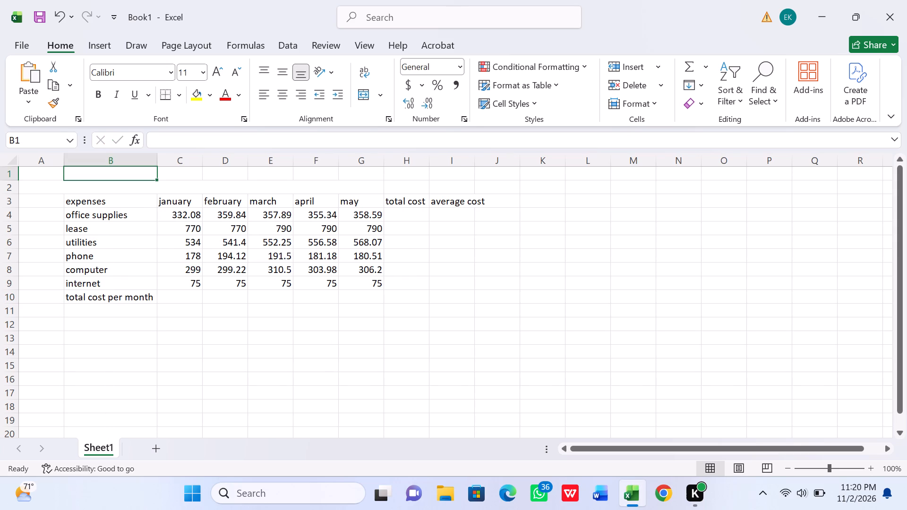
# Enter the formula =SUM(C4:C9) in C10 to total the January expenses.
pyautogui.click(195, 299)
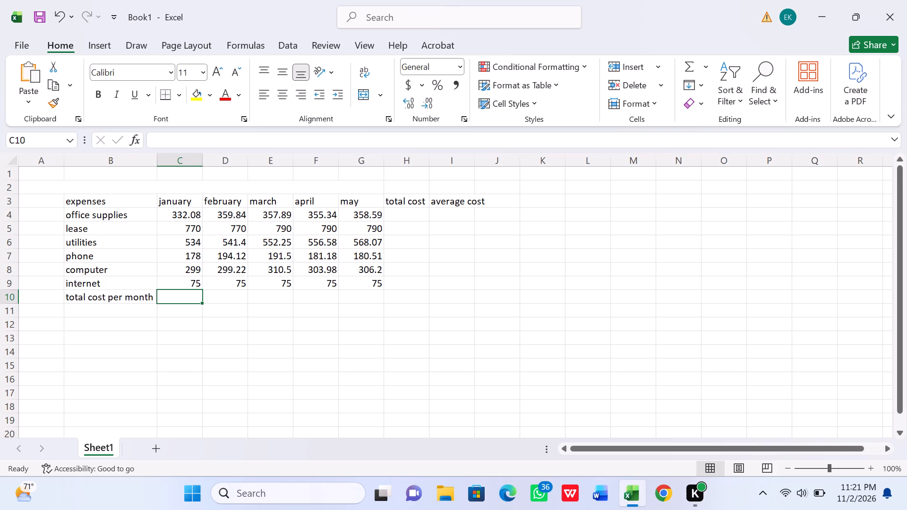
pyautogui.press('=')
pyautogui.write('su')
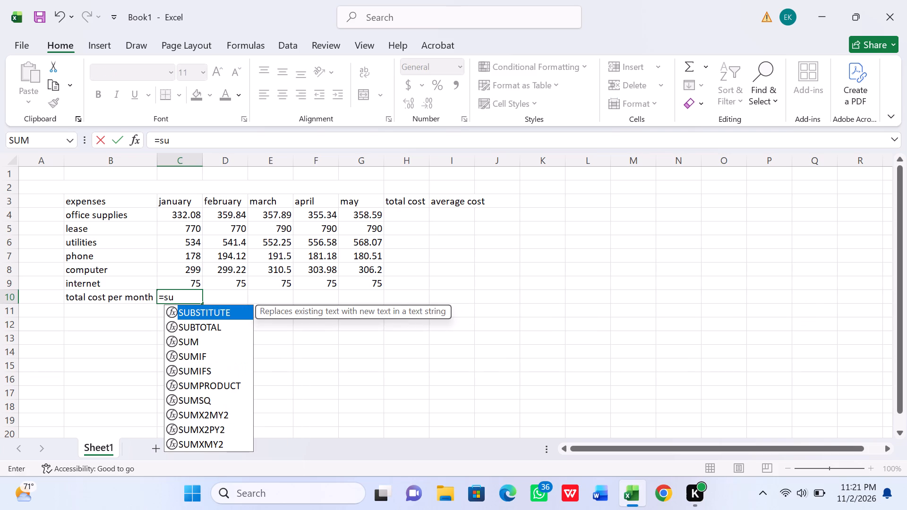
pyautogui.press('BackSpace')
pyautogui.press('BackSpace')
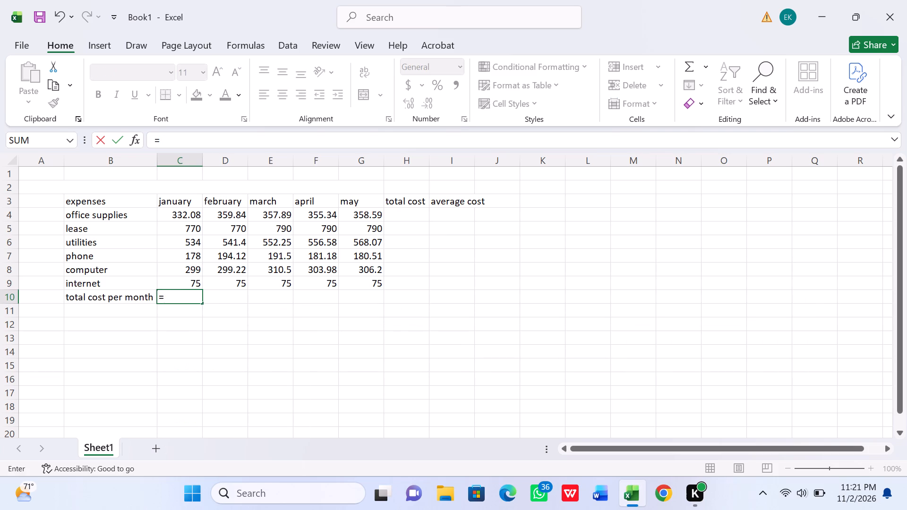
pyautogui.write('SUM')
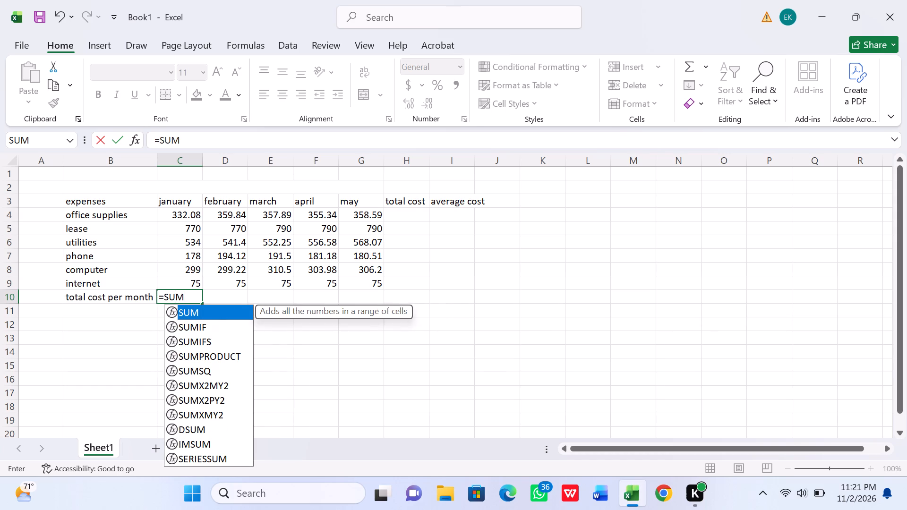
pyautogui.press('w')
pyautogui.press('BackSpace')
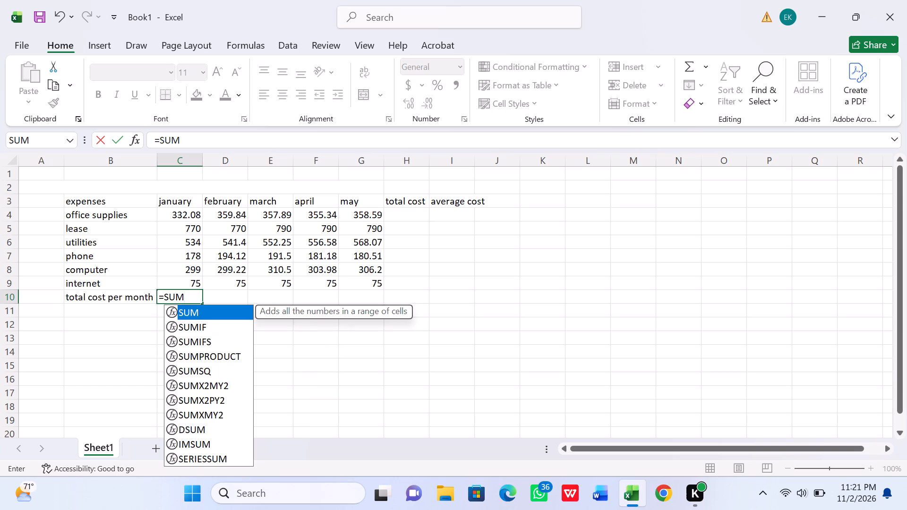
pyautogui.hotkey('shift', '(')
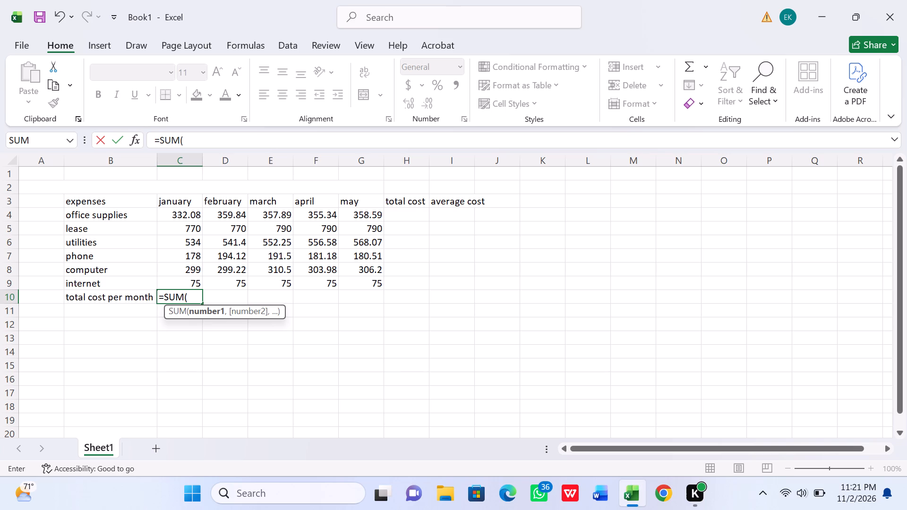
pyautogui.press('c')
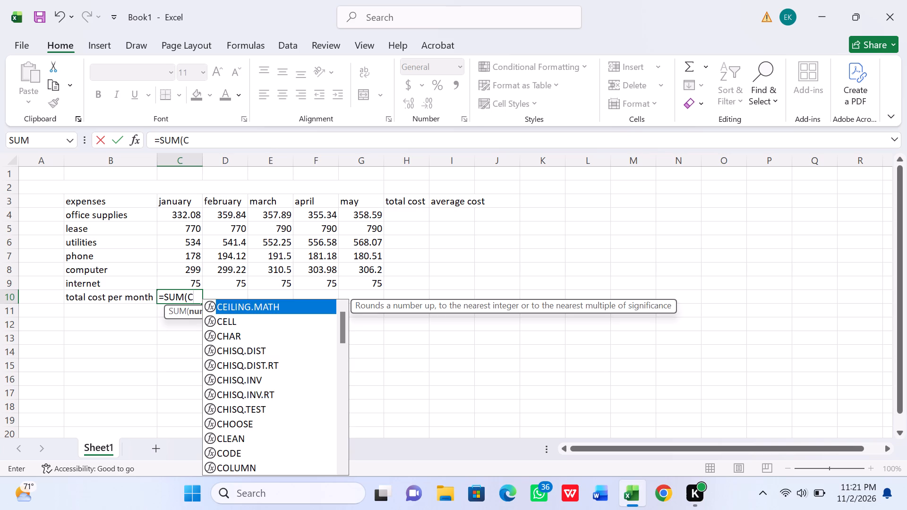
pyautogui.press('4')
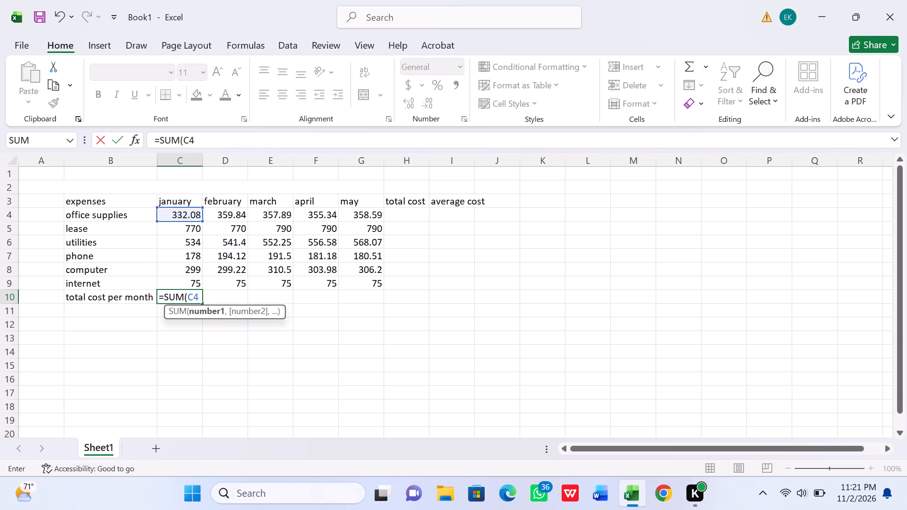
pyautogui.hotkey('shift', ':')
pyautogui.press('c')
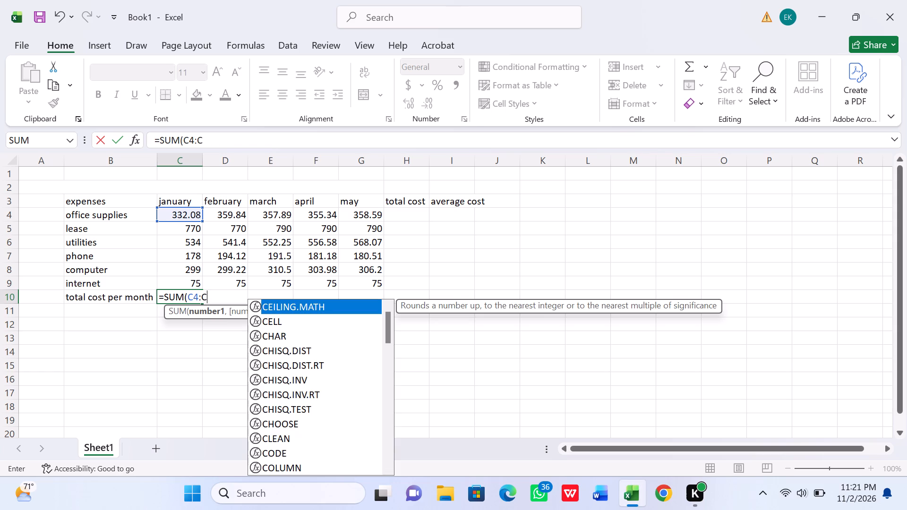
pyautogui.press('9')
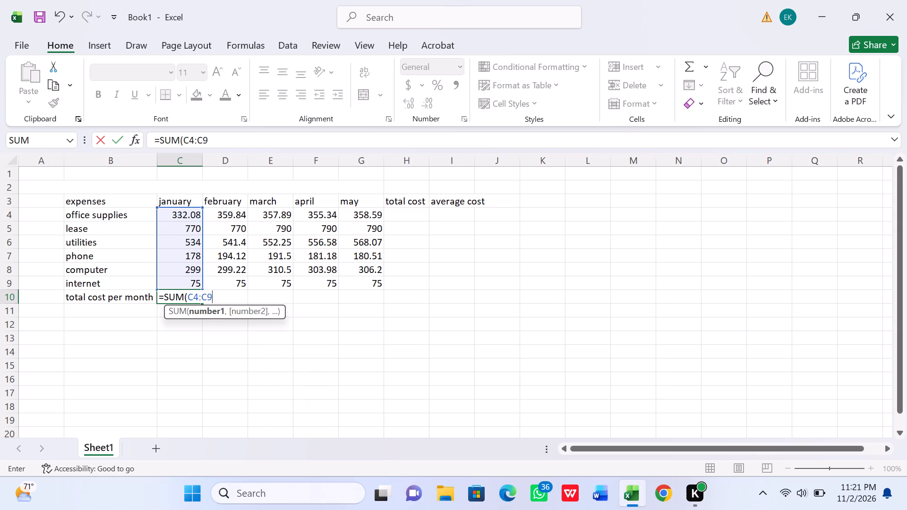
pyautogui.hotkey('shift', ')')
pyautogui.press('Return')
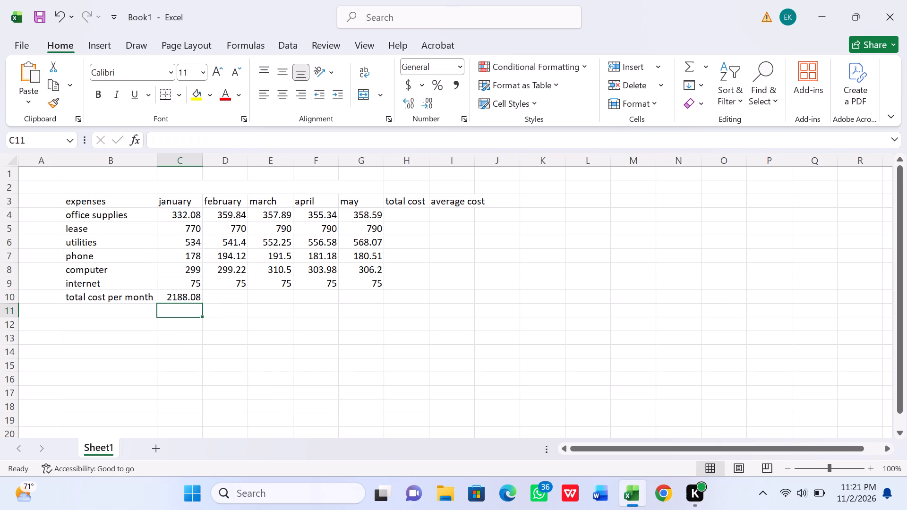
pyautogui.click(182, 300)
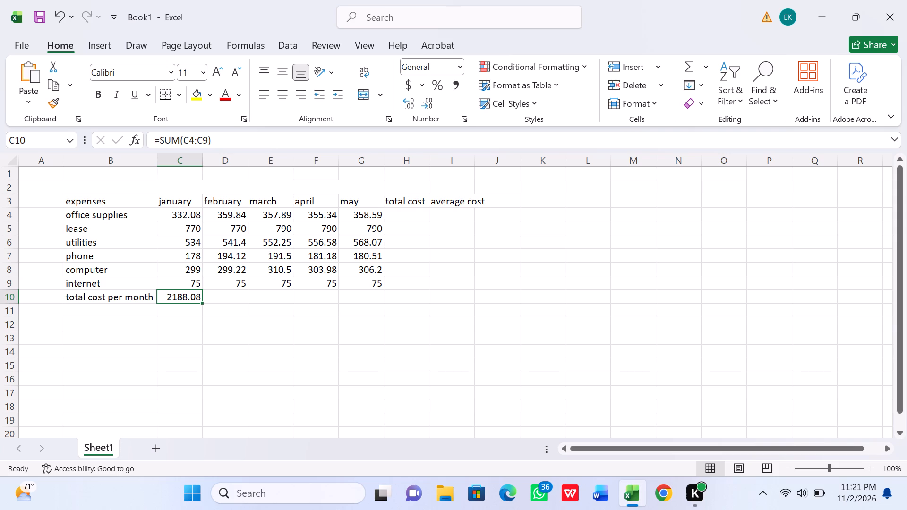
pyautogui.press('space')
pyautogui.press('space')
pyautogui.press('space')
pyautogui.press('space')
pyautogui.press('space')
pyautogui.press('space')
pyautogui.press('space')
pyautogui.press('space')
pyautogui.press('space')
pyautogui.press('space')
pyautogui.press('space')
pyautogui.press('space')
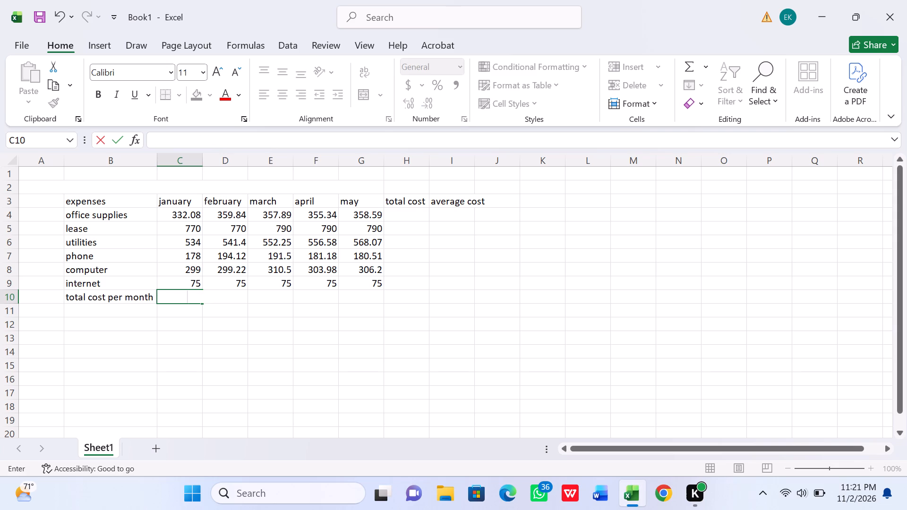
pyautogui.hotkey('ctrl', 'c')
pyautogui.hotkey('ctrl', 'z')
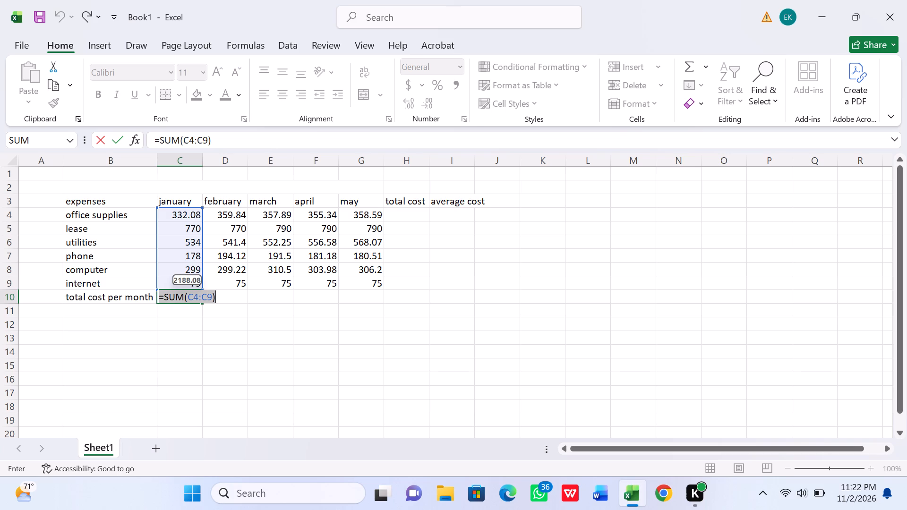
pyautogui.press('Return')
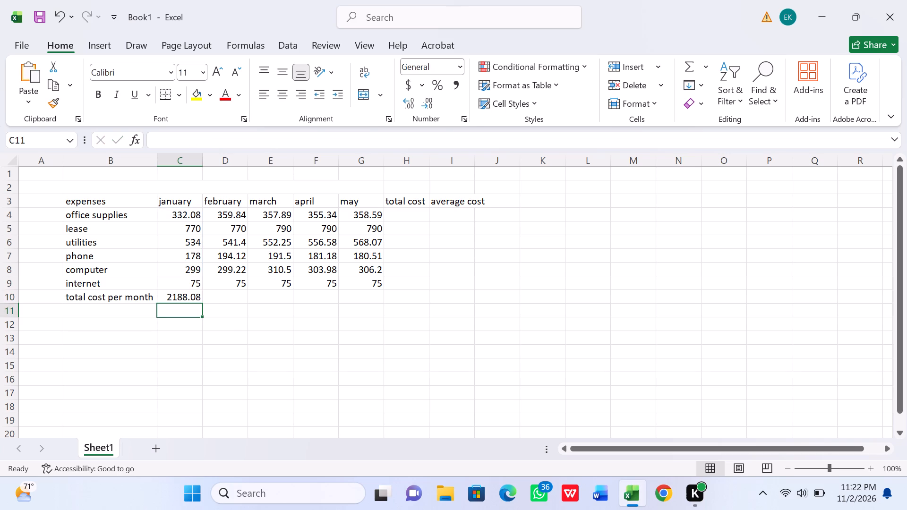
# Fill the January total formula from C10 across to G10 for February to May.
pyautogui.click(194, 296)
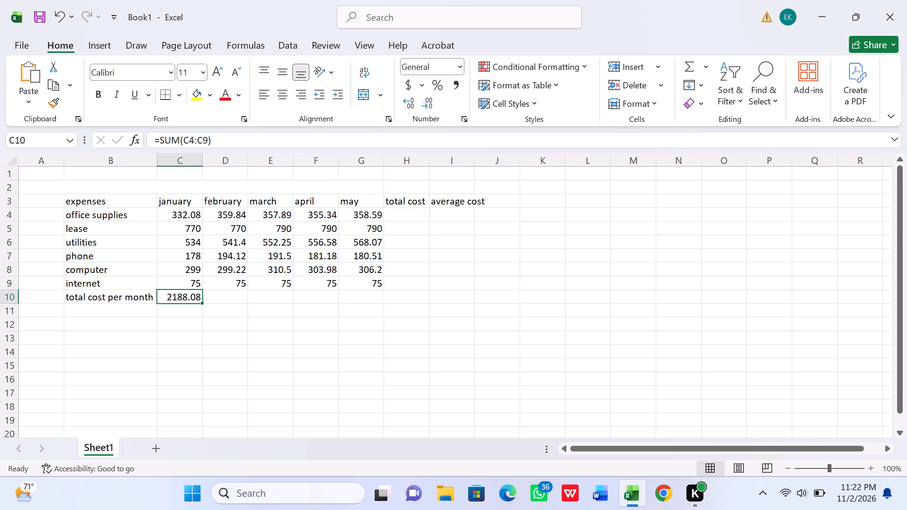
pyautogui.moveTo(200, 301); pyautogui.dragTo(346, 296)
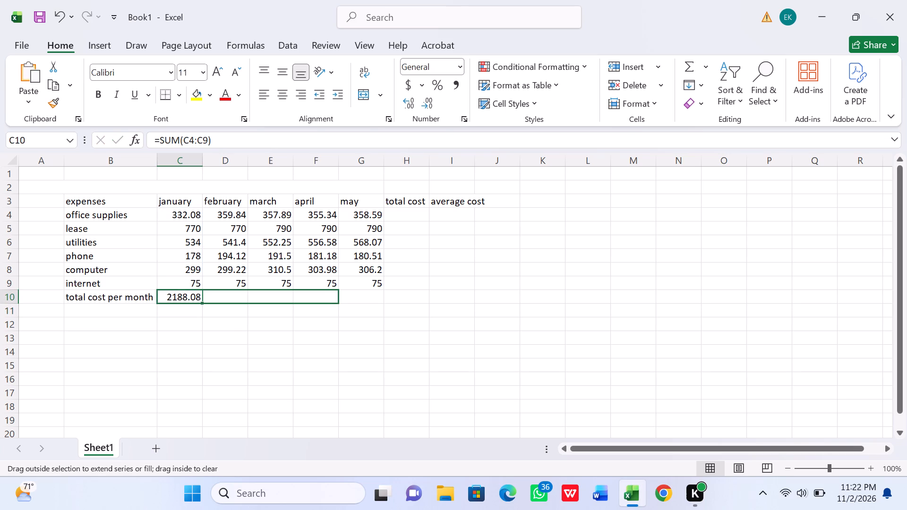
pyautogui.moveTo(346, 296); pyautogui.dragTo(369, 295)
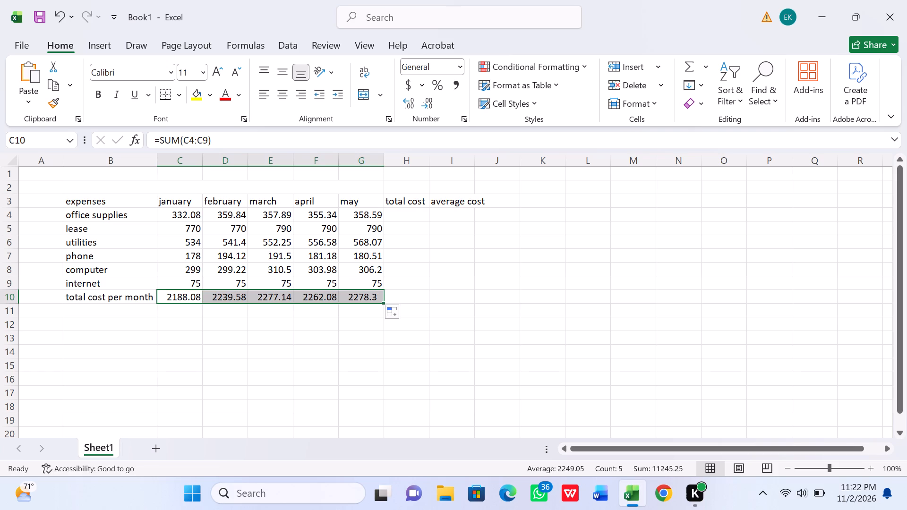
pyautogui.click(401, 293)
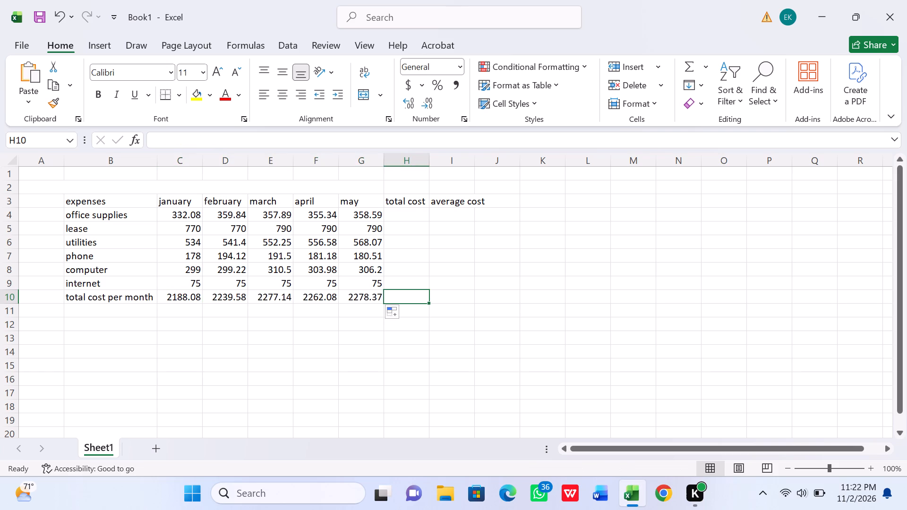
# Enter the formula =SUM(C4:G4) in H4 for the total cost of office supplies.
pyautogui.click(401, 217)
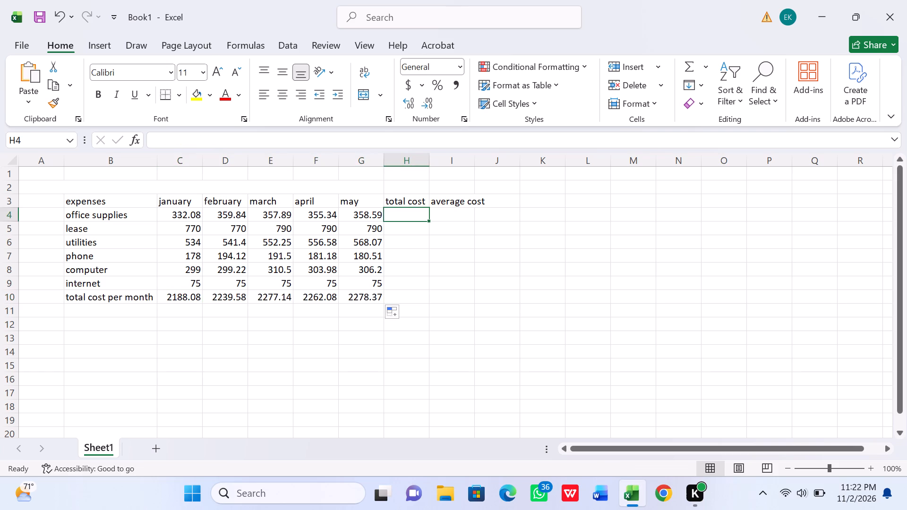
pyautogui.press('=')
pyautogui.write('SUM')
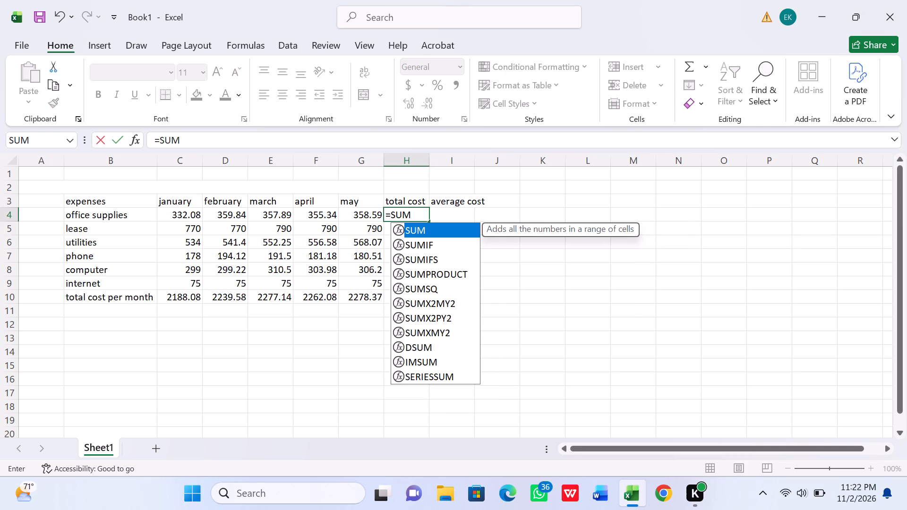
pyautogui.hotkey('shift', '(')
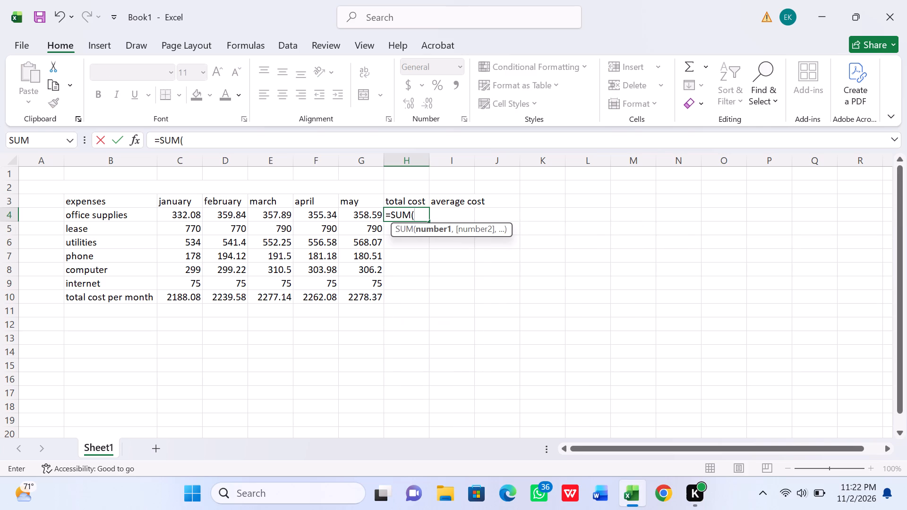
pyautogui.moveTo(188, 214); pyautogui.dragTo(338, 213)
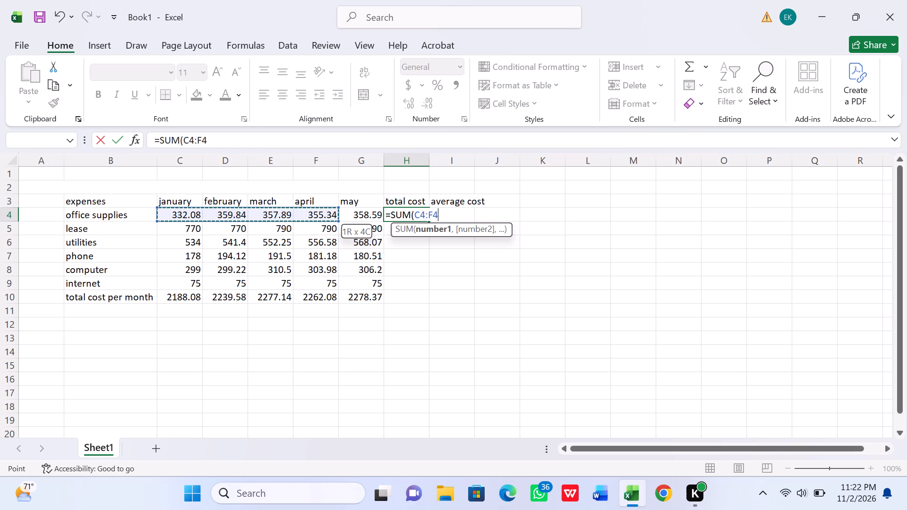
pyautogui.moveTo(338, 213); pyautogui.dragTo(364, 213)
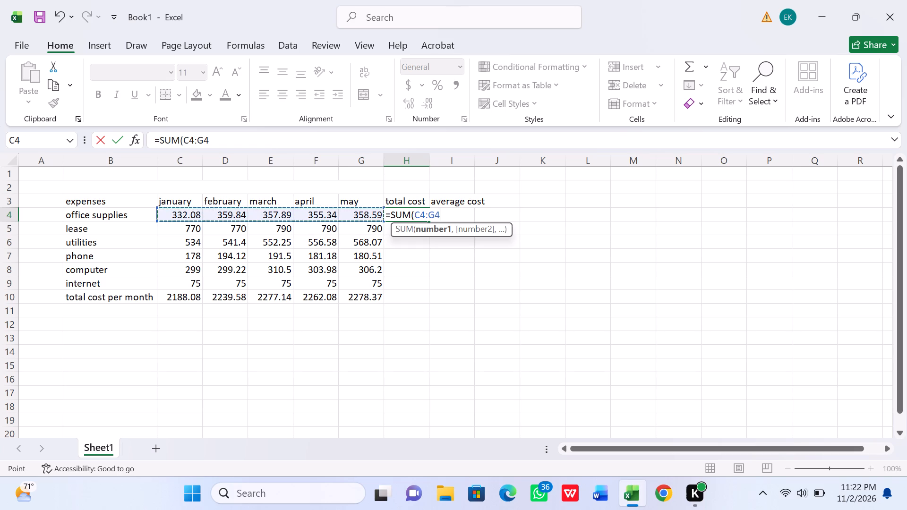
pyautogui.hotkey('shift', ')')
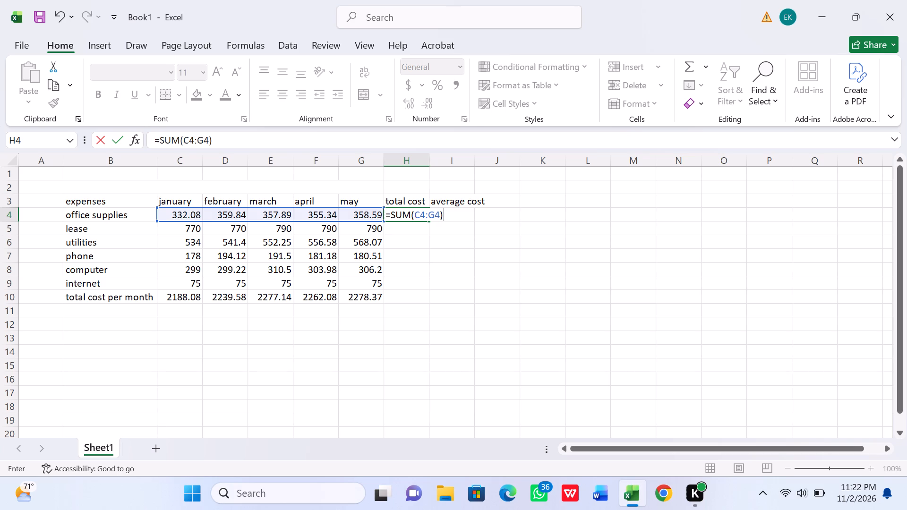
pyautogui.press('Return')
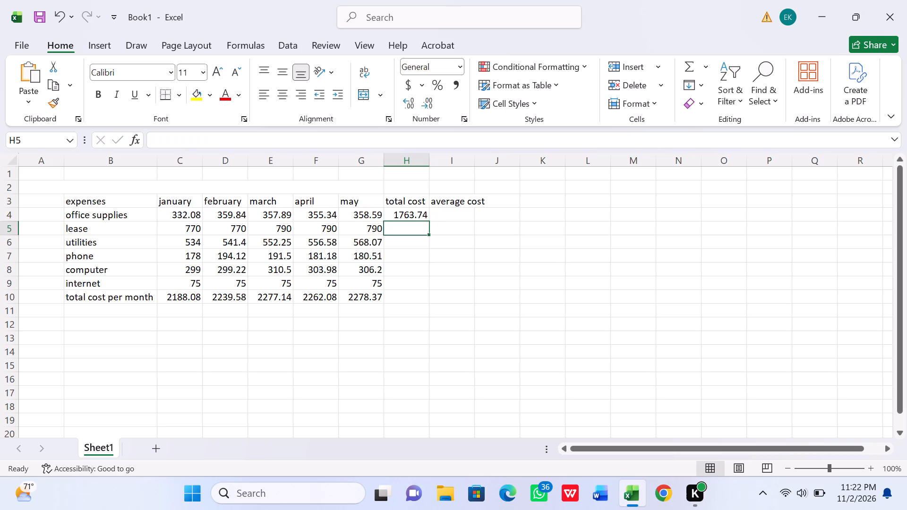
# Fill the office supplies total formula from H4 down to H9 for the remaining expenses.
pyautogui.click(403, 219)
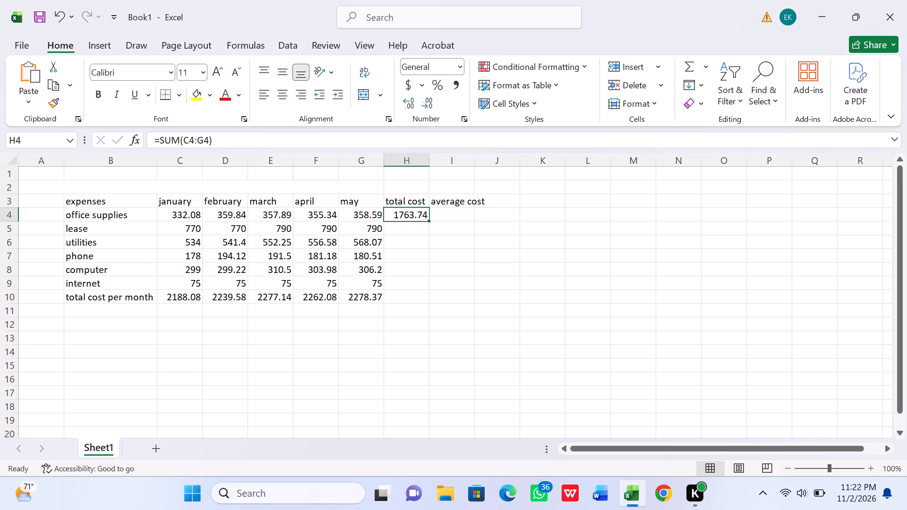
pyautogui.moveTo(429, 220); pyautogui.dragTo(431, 275)
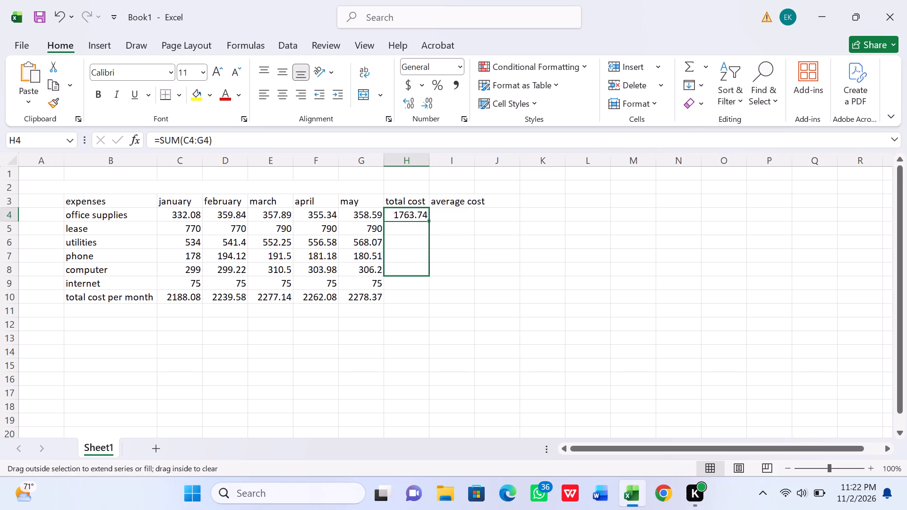
pyautogui.moveTo(431, 275); pyautogui.dragTo(431, 278)
pyautogui.moveTo(431, 278); pyautogui.dragTo(431, 287)
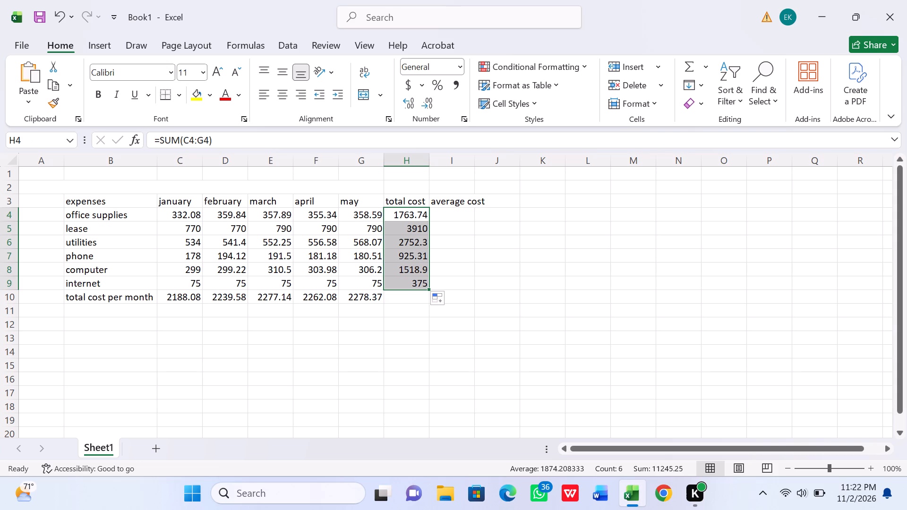
pyautogui.click(441, 253)
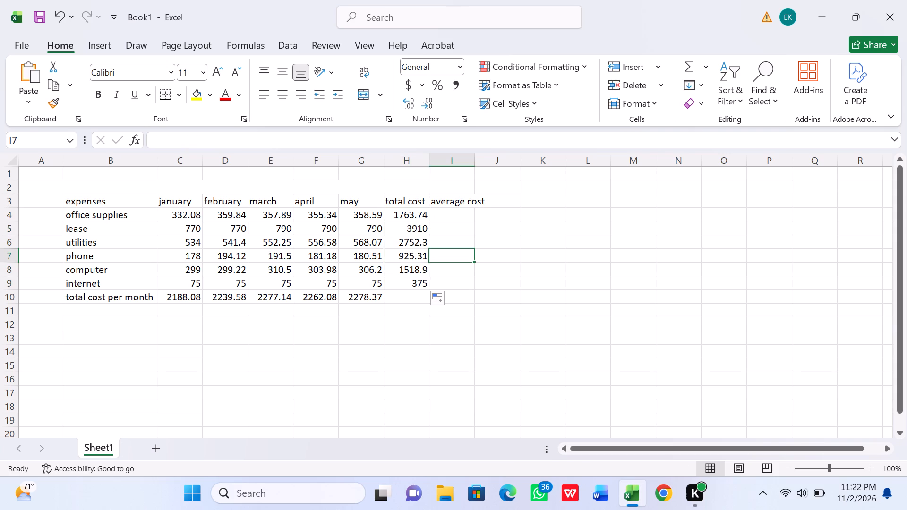
# Fill the total cost formula from H9 down to H10 for the total cost per month row.
pyautogui.click(429, 288)
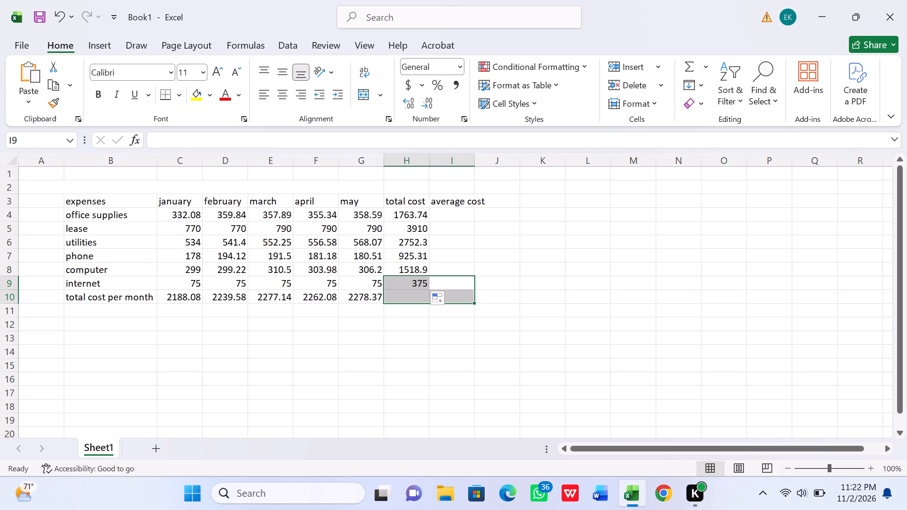
pyautogui.click(450, 250)
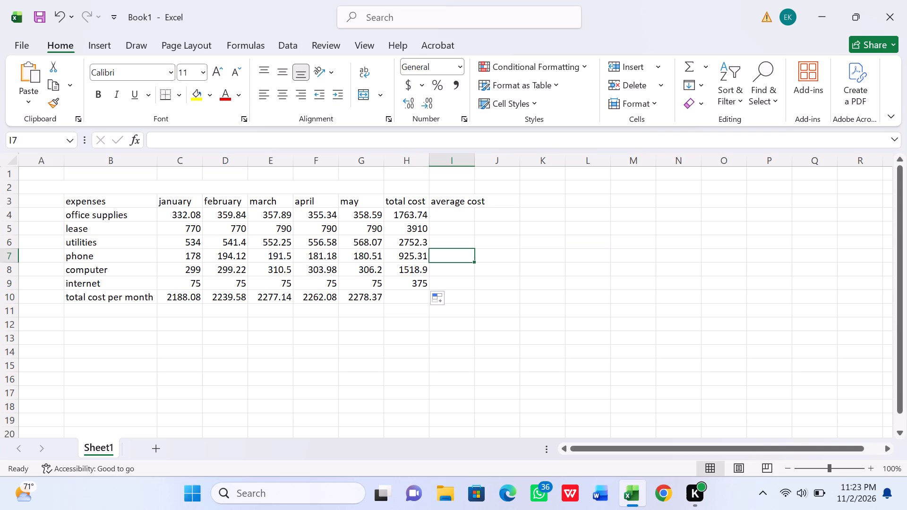
pyautogui.click(428, 282)
pyautogui.moveTo(428, 288); pyautogui.dragTo(428, 296)
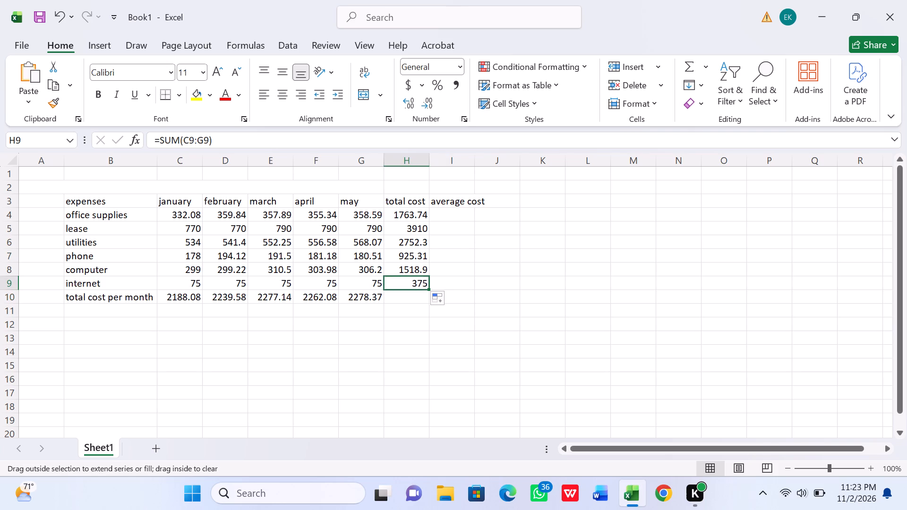
pyautogui.moveTo(428, 296); pyautogui.dragTo(428, 299)
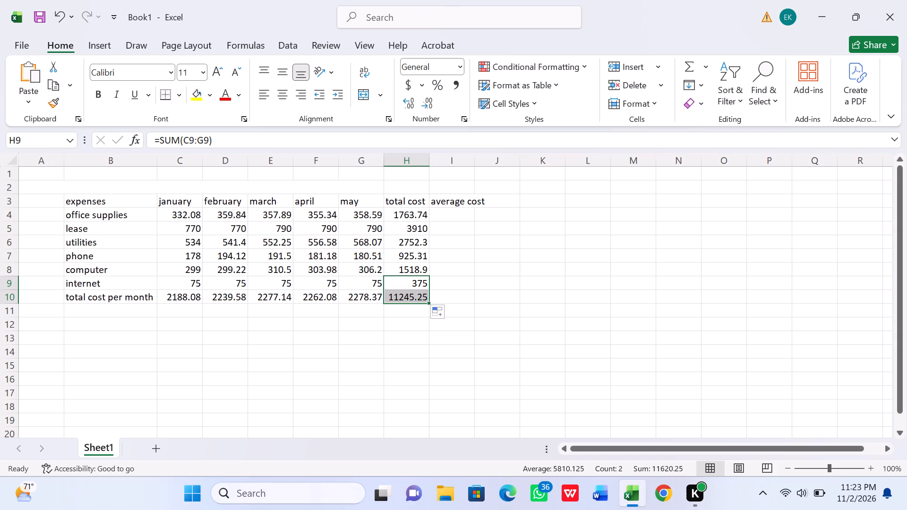
# Enter the formula =AVERAGE(C4:H4) in I4 for the average cost of office supplies.
pyautogui.click(449, 255)
pyautogui.click(439, 211)
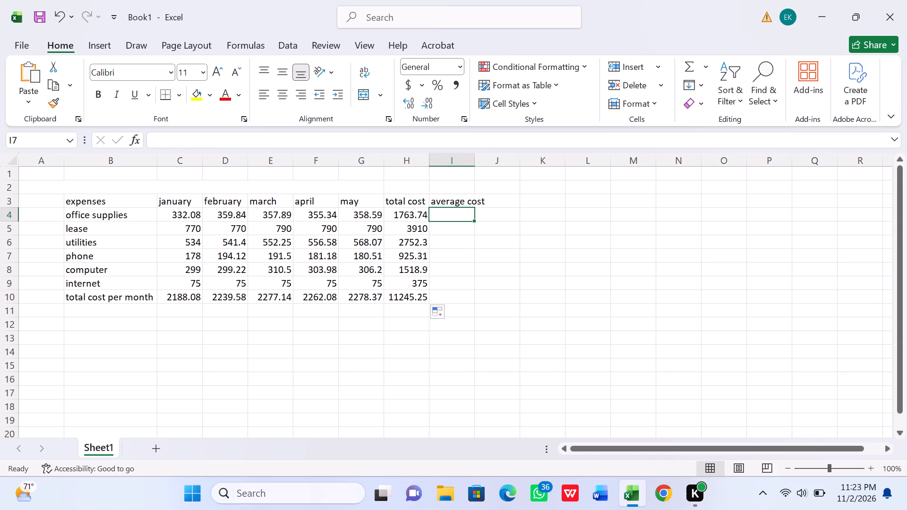
pyautogui.press('=')
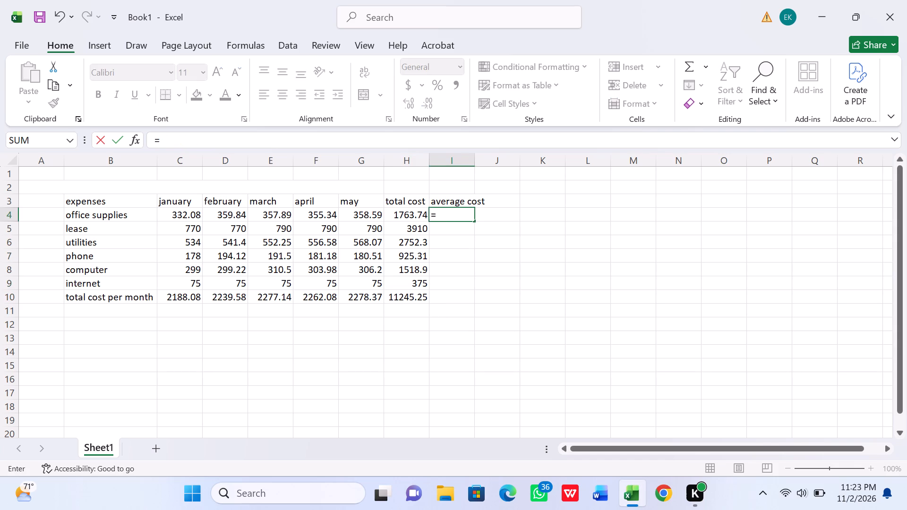
pyautogui.press('a')
pyautogui.write('VER')
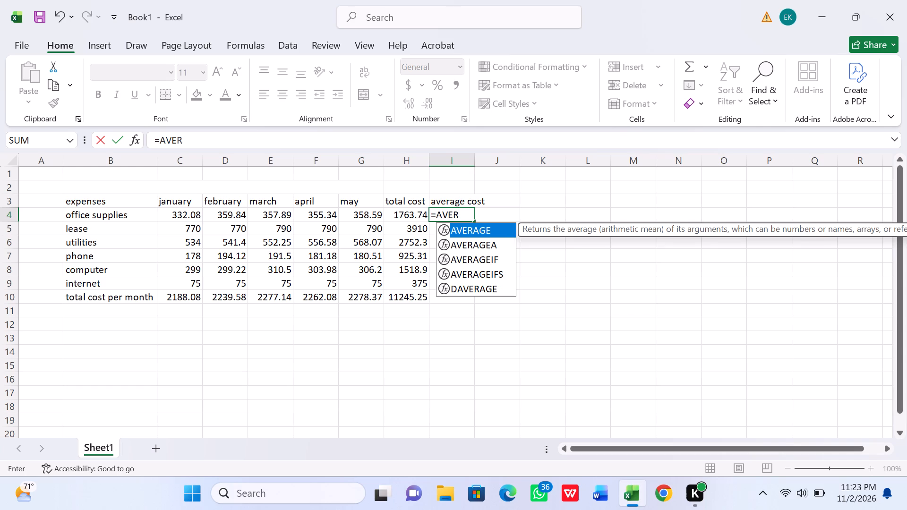
pyautogui.press('a')
pyautogui.write('GE')
pyautogui.hotkey('shift', '(')
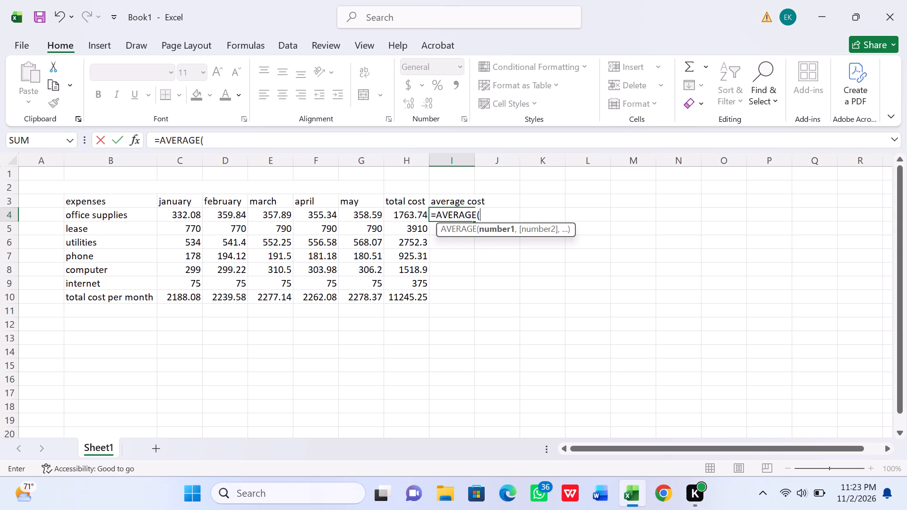
pyautogui.moveTo(177, 216); pyautogui.dragTo(204, 216)
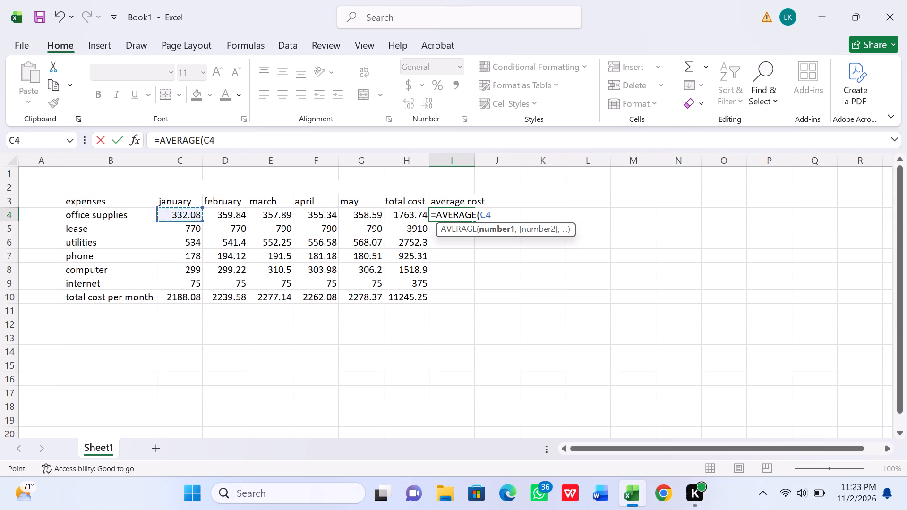
pyautogui.moveTo(204, 216); pyautogui.dragTo(412, 211)
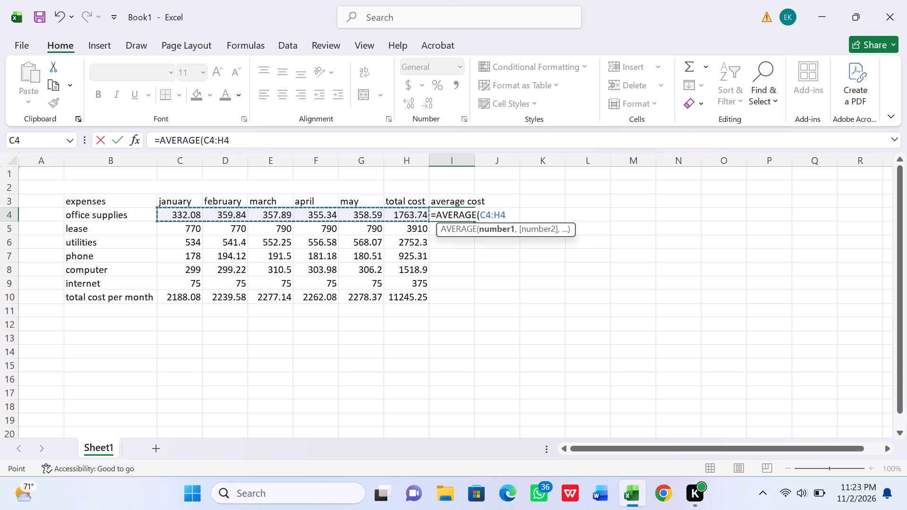
pyautogui.hotkey('shift', ')')
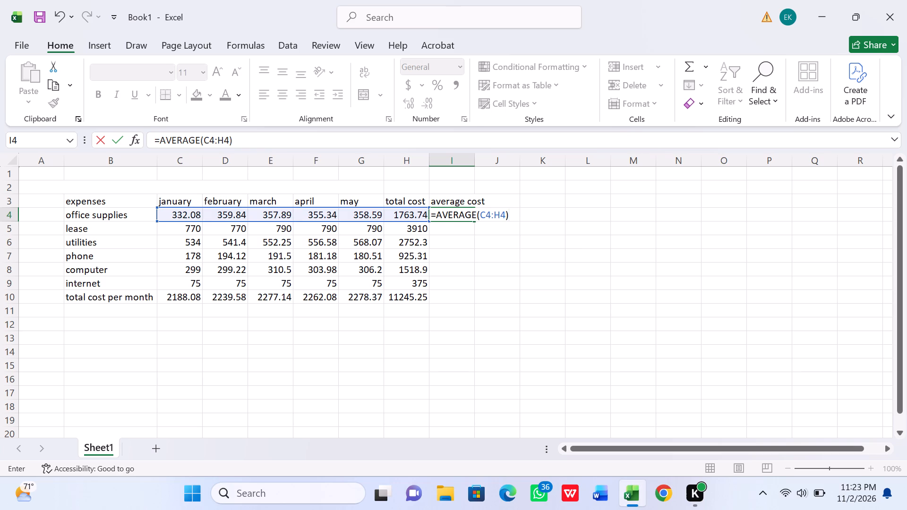
pyautogui.press('Return')
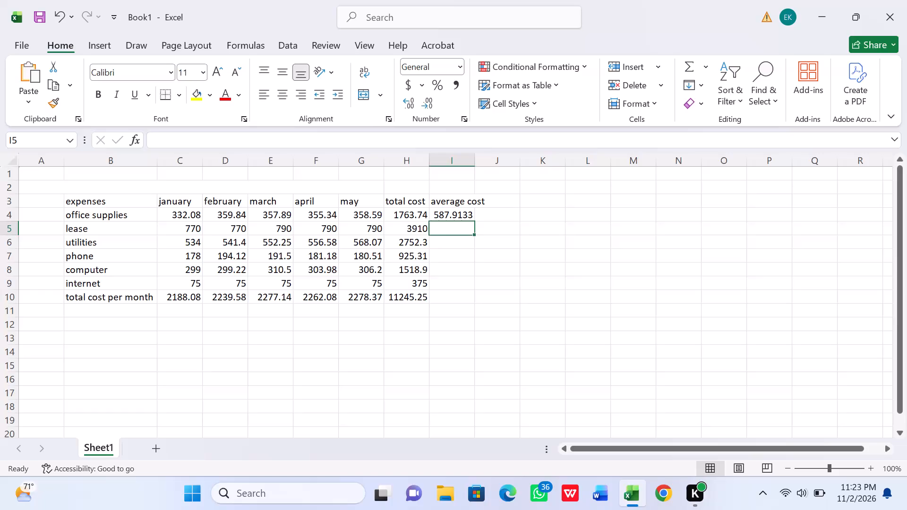
# Fill the office supplies average formula from I4 down to I10 for the remaining rows.
pyautogui.click(466, 214)
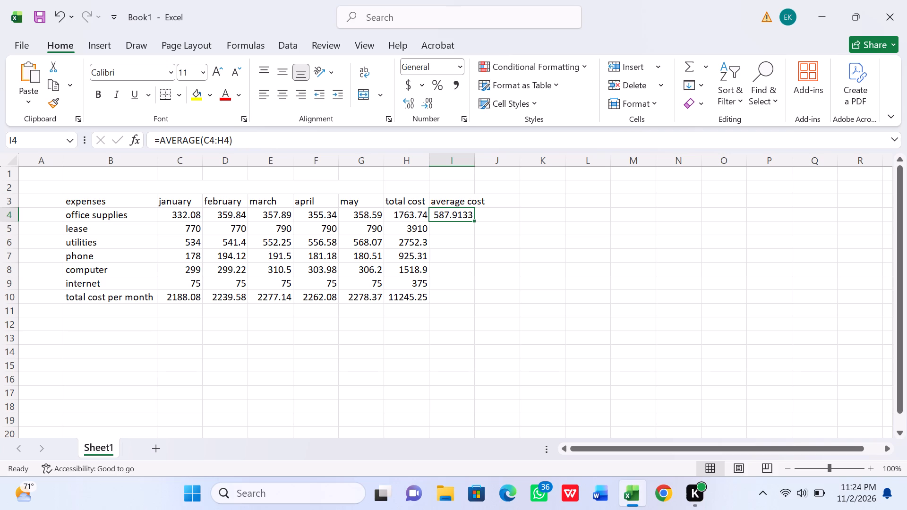
pyautogui.moveTo(474, 219); pyautogui.dragTo(474, 220)
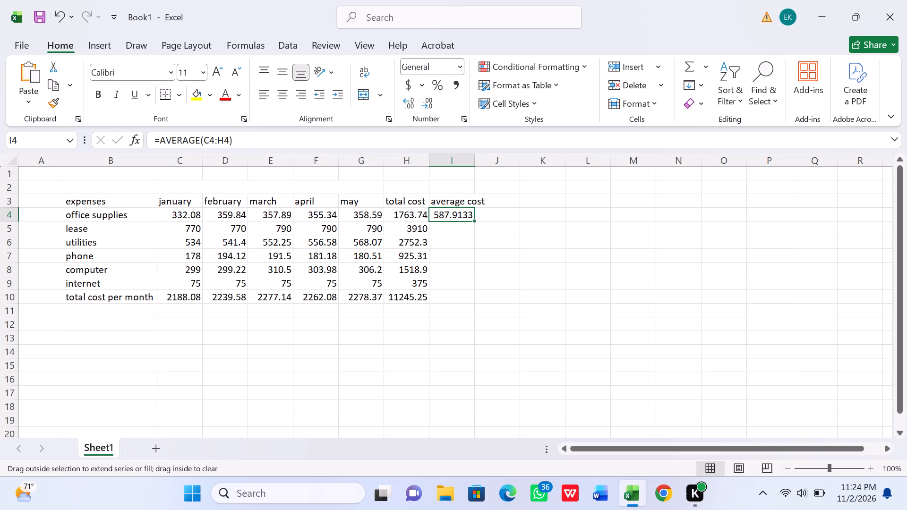
pyautogui.moveTo(474, 220); pyautogui.dragTo(475, 285)
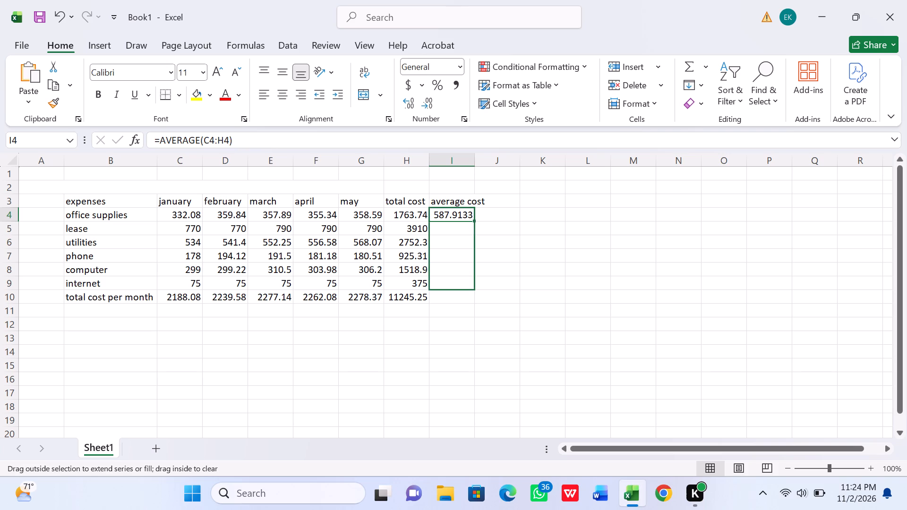
pyautogui.moveTo(475, 285); pyautogui.dragTo(476, 295)
pyautogui.moveTo(476, 295); pyautogui.dragTo(476, 300)
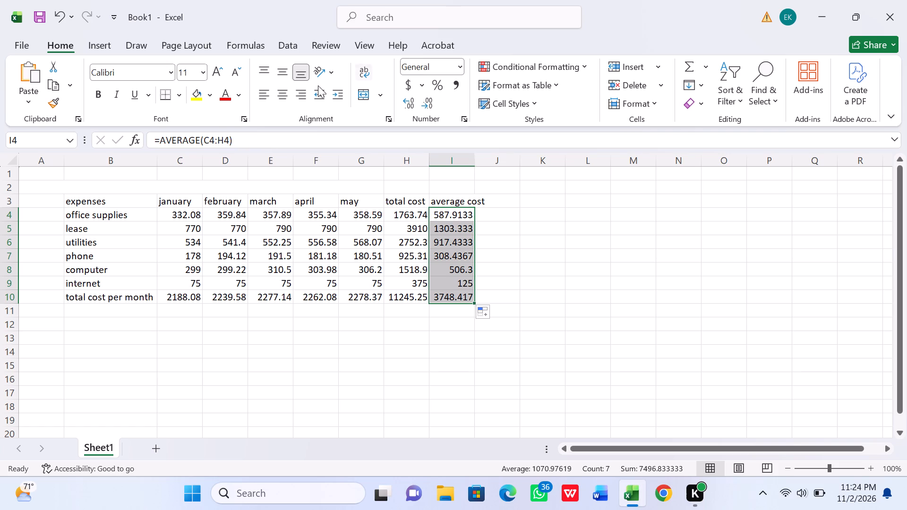
pyautogui.click(534, 223)
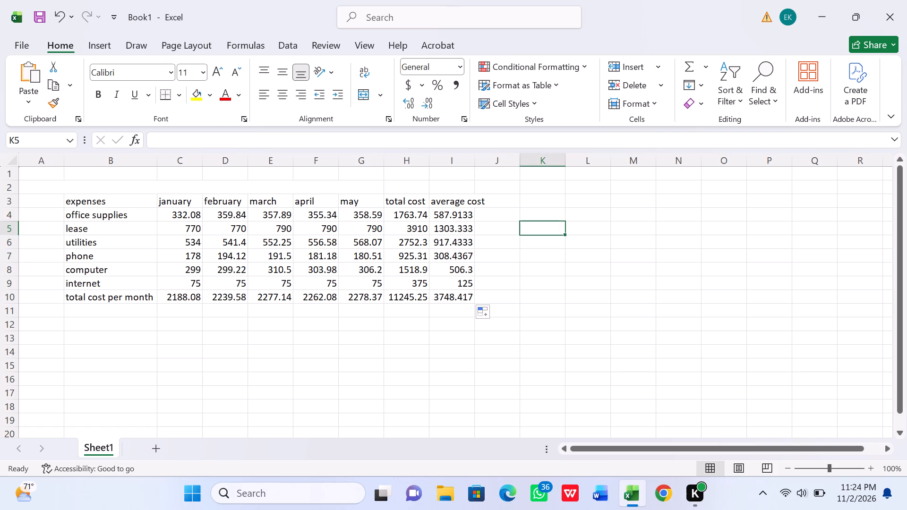
# Right-align the february column, cells D3 to D10.
pyautogui.click(223, 200)
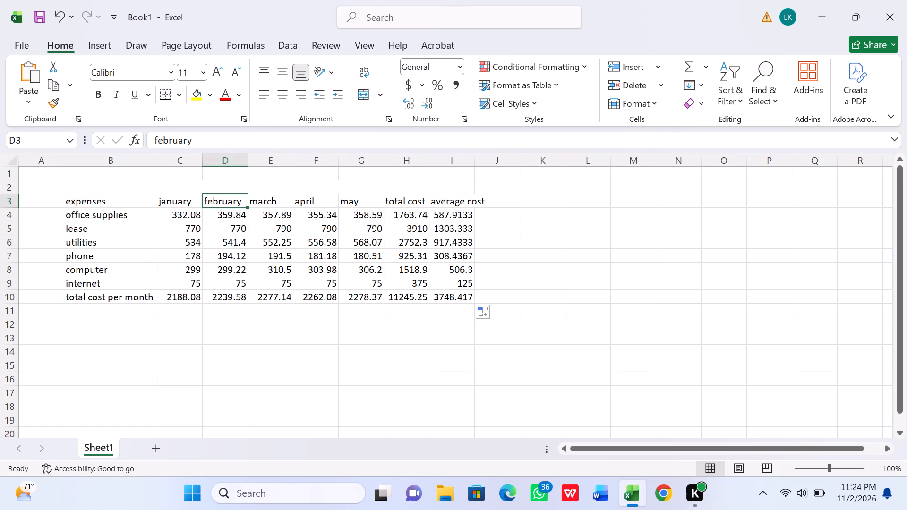
pyautogui.moveTo(225, 201); pyautogui.dragTo(227, 215)
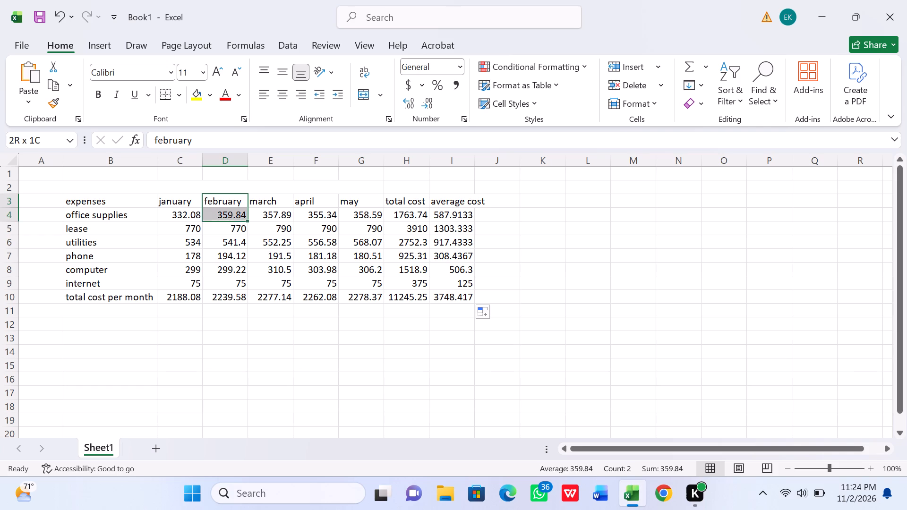
pyautogui.moveTo(227, 215); pyautogui.dragTo(228, 293)
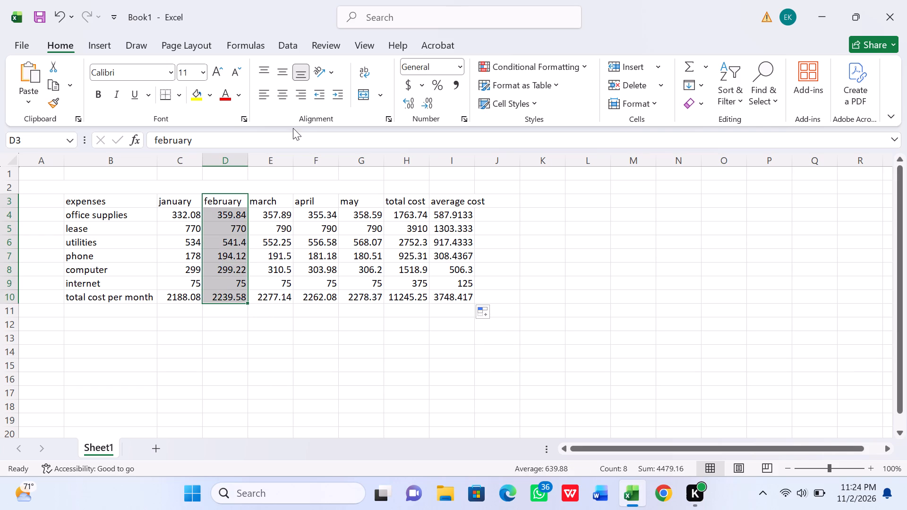
pyautogui.click(302, 93)
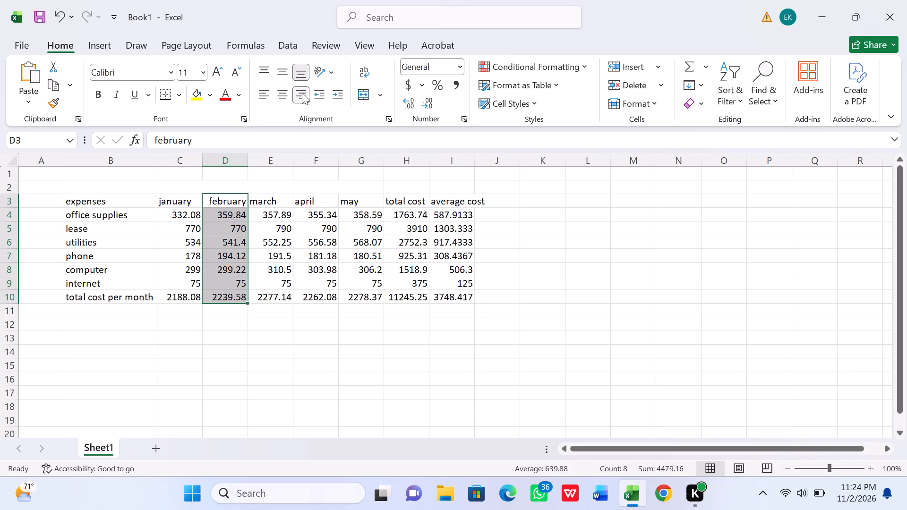
pyautogui.click(561, 283)
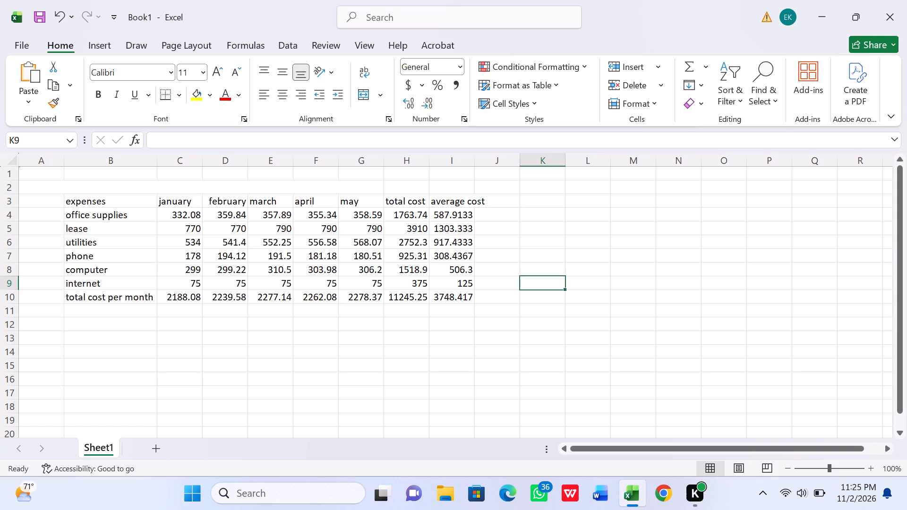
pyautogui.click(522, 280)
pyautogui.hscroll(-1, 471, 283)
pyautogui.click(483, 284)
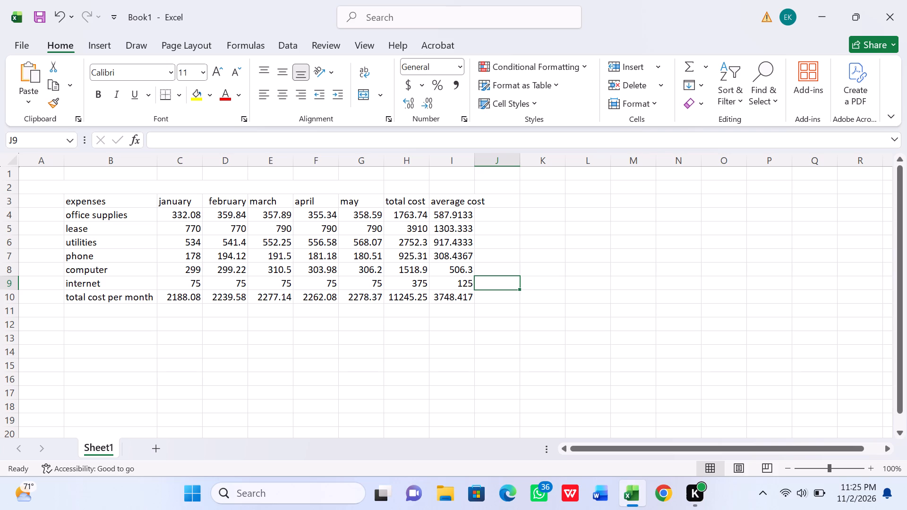
# Enter the title GENERAL EXPENSES in the merged cell A2 above the expense table.
pyautogui.click(154, 208)
pyautogui.click(109, 185)
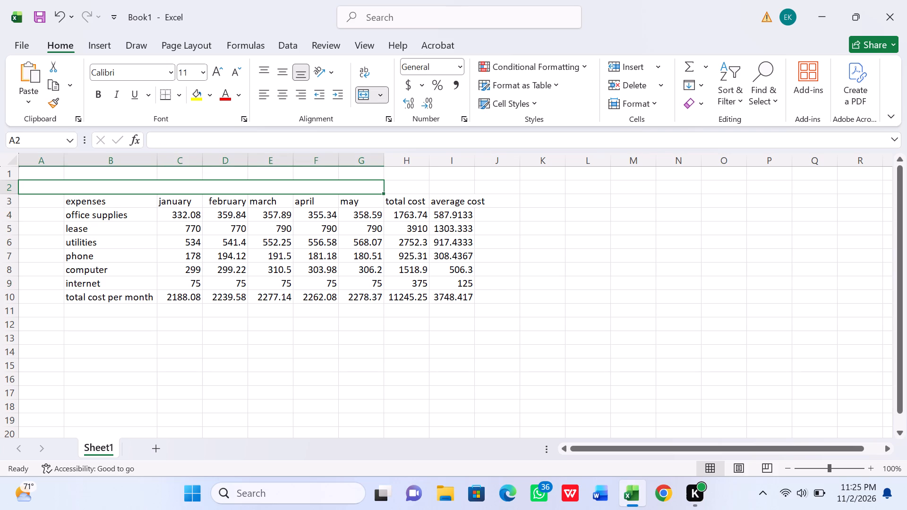
pyautogui.click(194, 183)
pyautogui.write('GENERA')
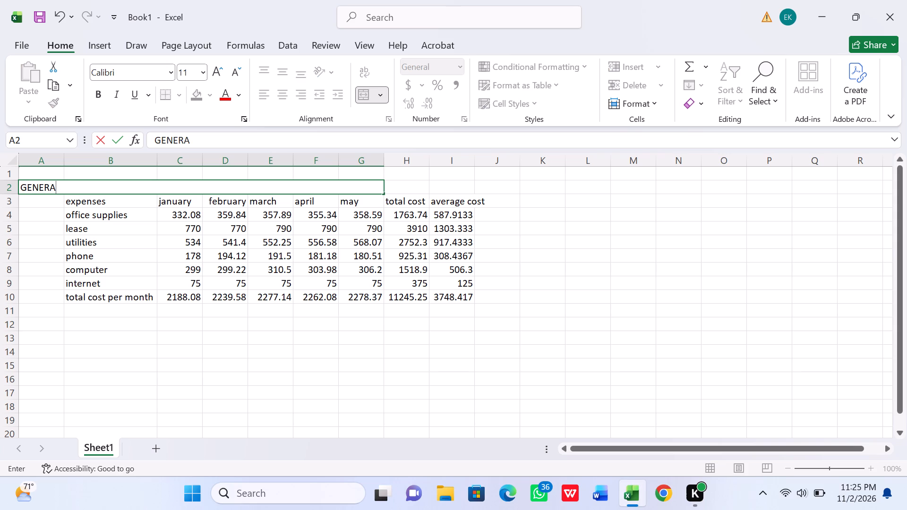
pyautogui.press('l')
pyautogui.press('space')
pyautogui.press('e')
pyautogui.press('x')
pyautogui.write('PE')
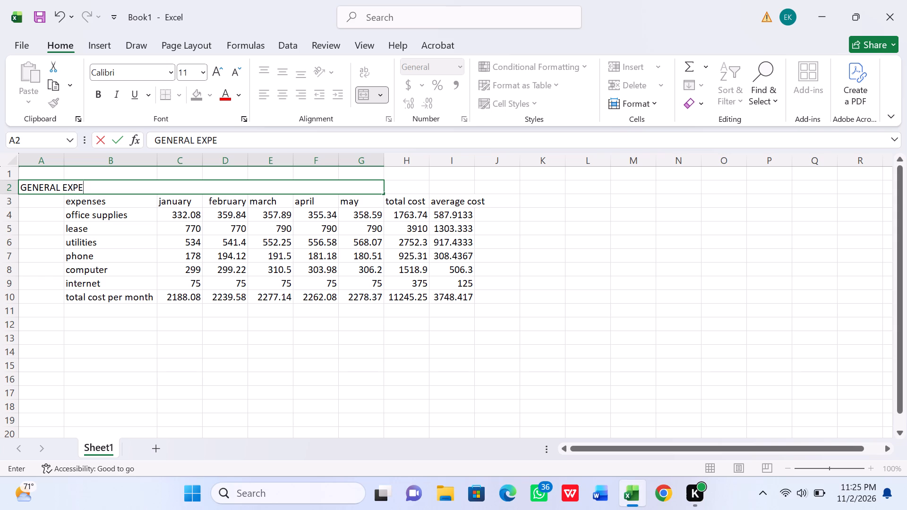
pyautogui.write('NSES')
pyautogui.click(116, 185)
pyautogui.moveTo(116, 185); pyautogui.dragTo(33, 185)
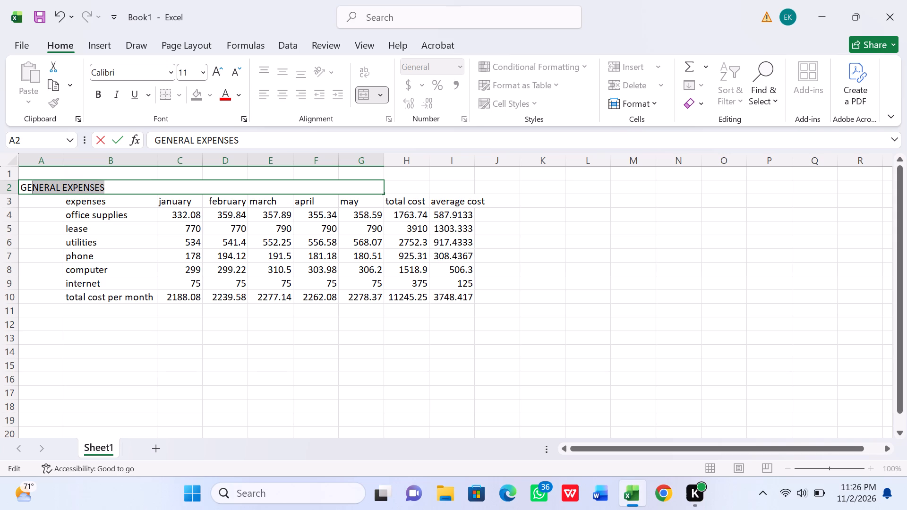
pyautogui.moveTo(33, 185); pyautogui.dragTo(21, 185)
pyautogui.click(116, 188)
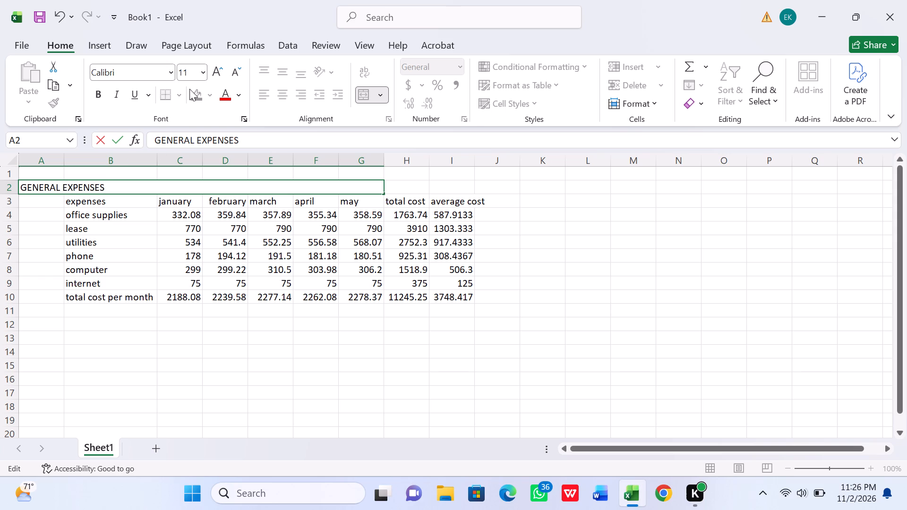
pyautogui.click(331, 219)
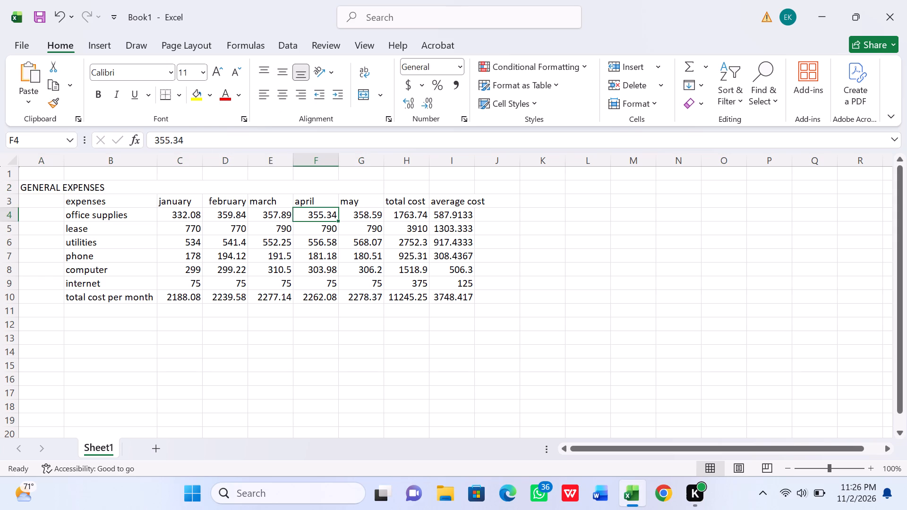
# Center the title horizontally in the merged cell A2.
pyautogui.click(205, 189)
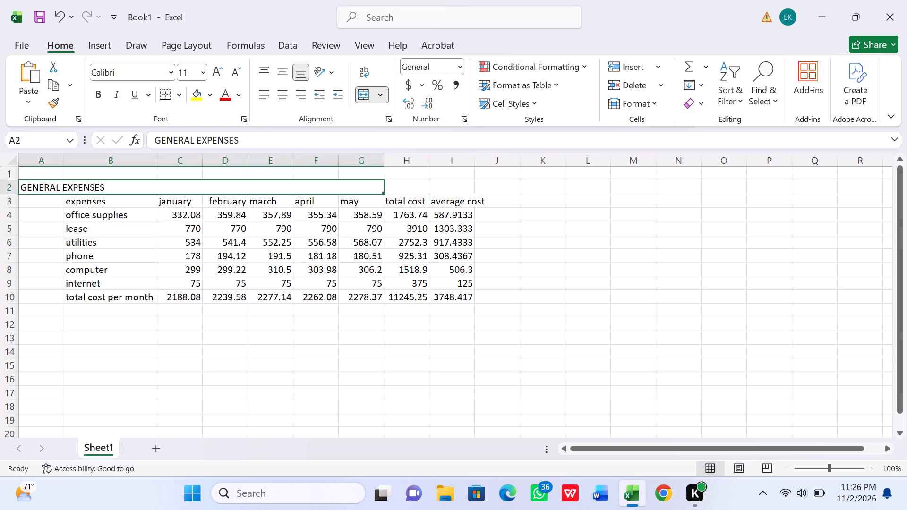
pyautogui.click(285, 98)
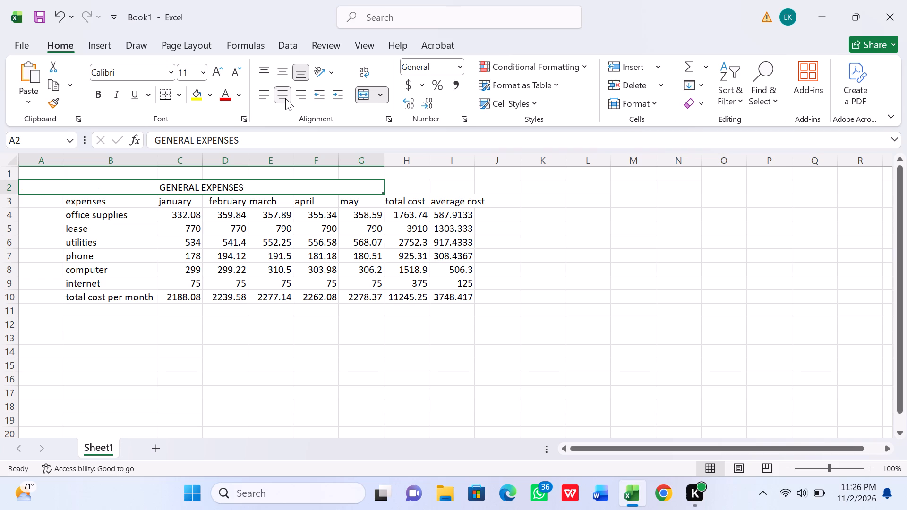
pyautogui.click(449, 190)
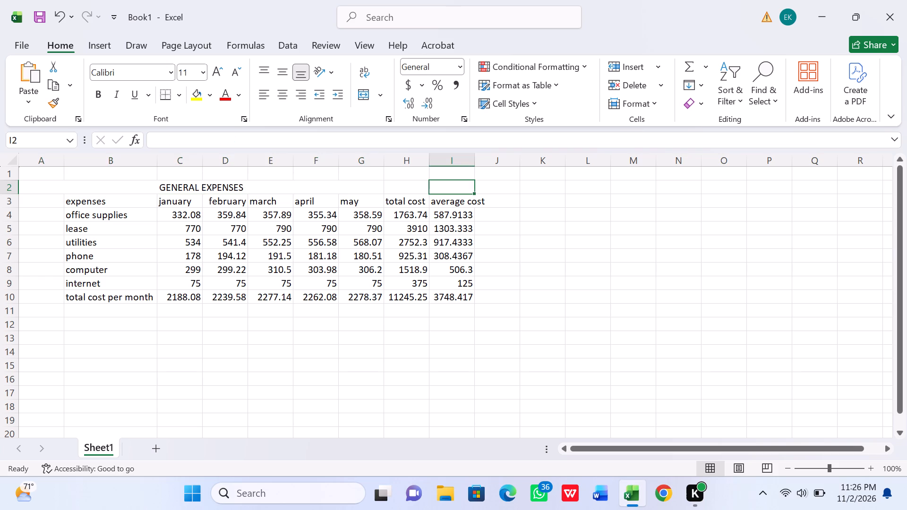
# Change the title in A2 to BUSINESES EXPENSES.
pyautogui.click(195, 186)
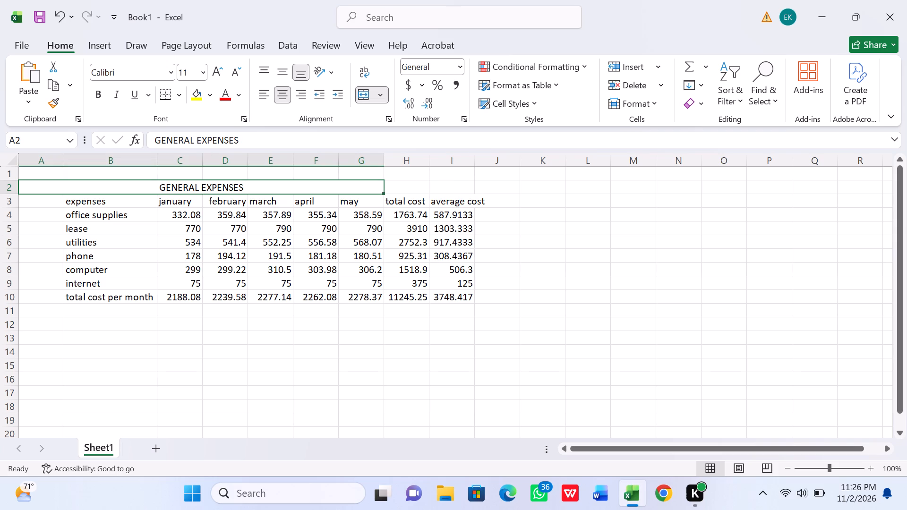
pyautogui.click(189, 139)
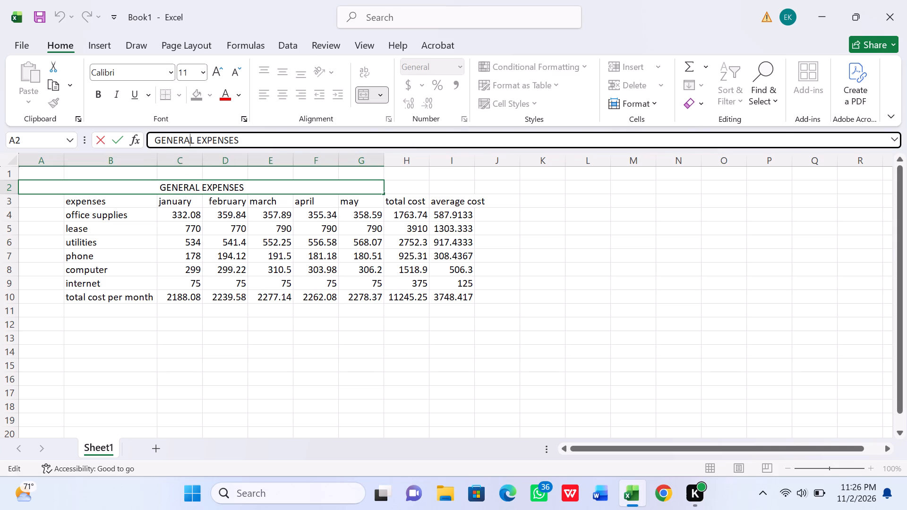
pyautogui.press('BackSpace')
pyautogui.press('BackSpace')
pyautogui.press('BackSpace')
pyautogui.press('BackSpace')
pyautogui.press('BackSpace')
pyautogui.press('BackSpace')
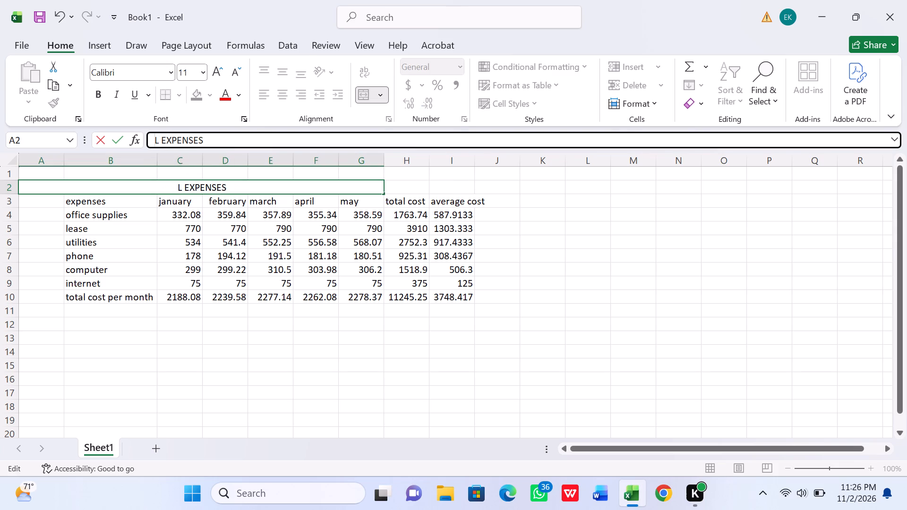
pyautogui.write('BUSINESS')
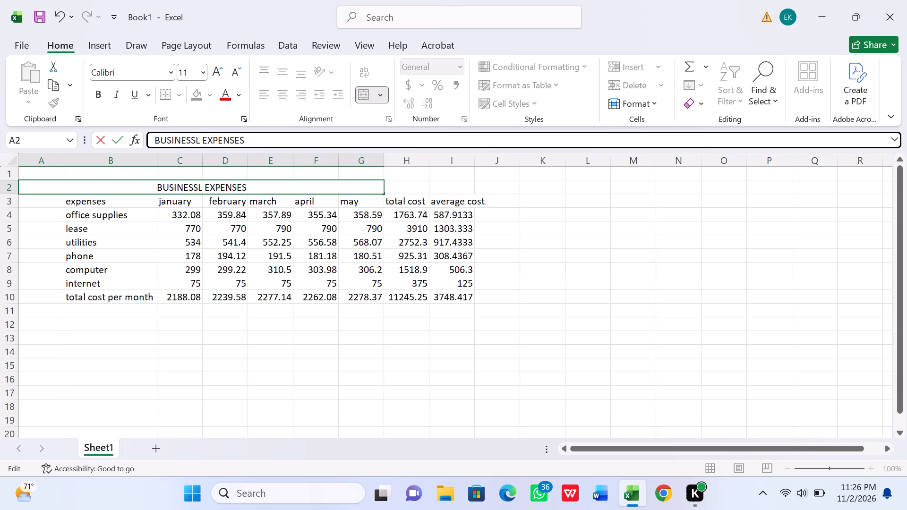
pyautogui.click(199, 138)
pyautogui.press('BackSpace')
pyautogui.press('BackSpace')
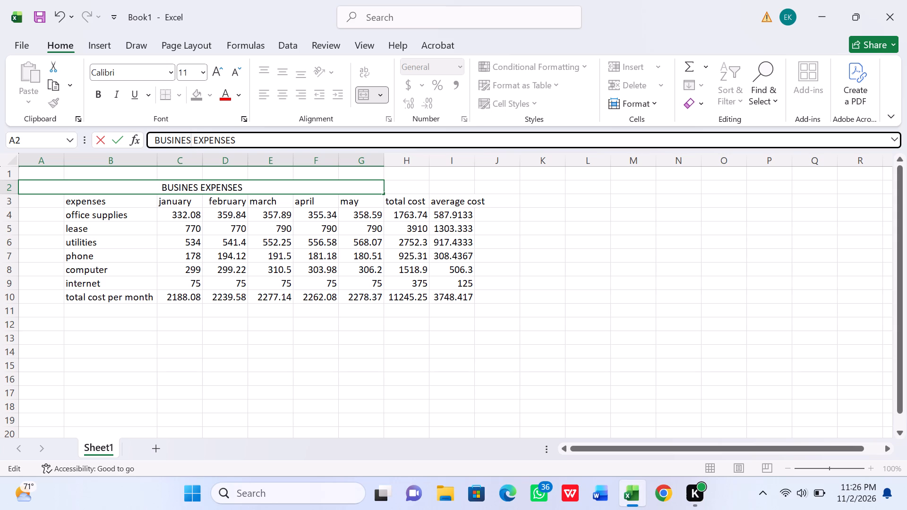
pyautogui.write('ES')
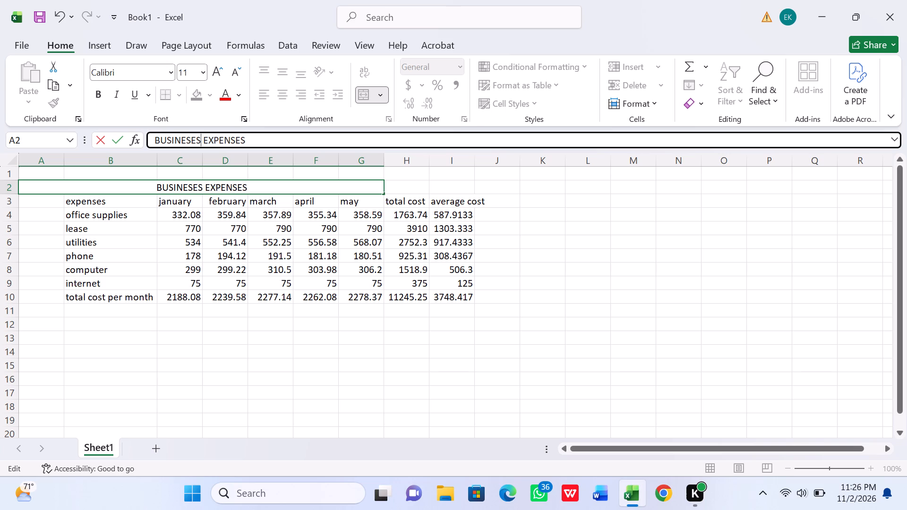
pyautogui.click(249, 141)
pyautogui.click(561, 213)
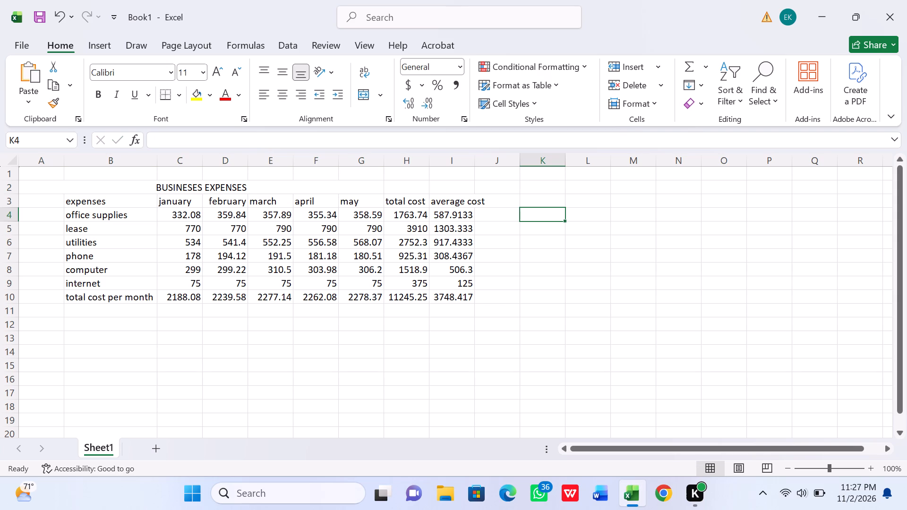
# Enter the row label COUNTA in B11, below total cost per month.
pyautogui.click(77, 314)
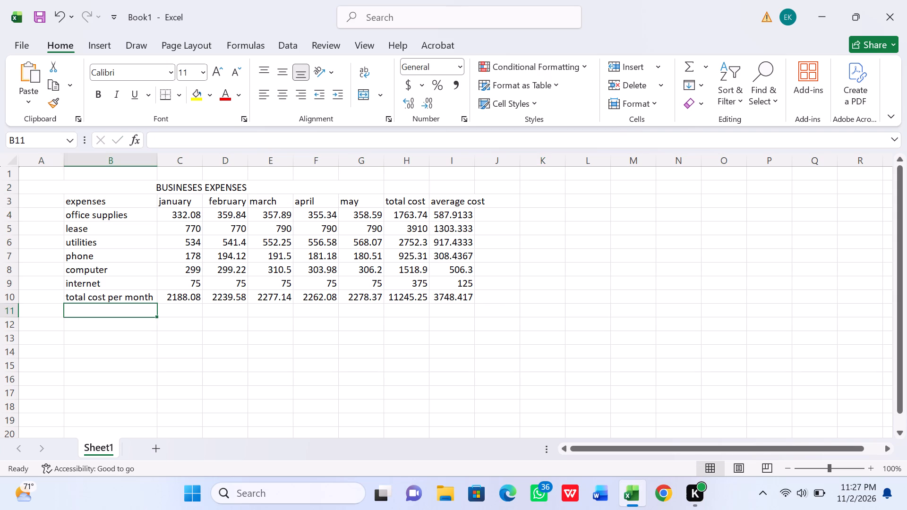
pyautogui.write('COUNT')
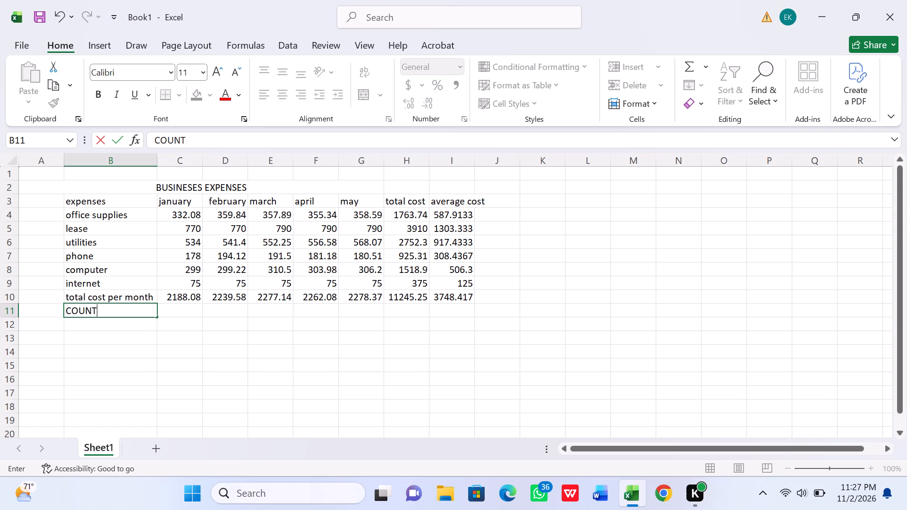
pyautogui.press('a')
# Enter a COUNTA formula in C11 that counts the non-empty cells of the whole expense table, B3:I10.
pyautogui.click(172, 314)
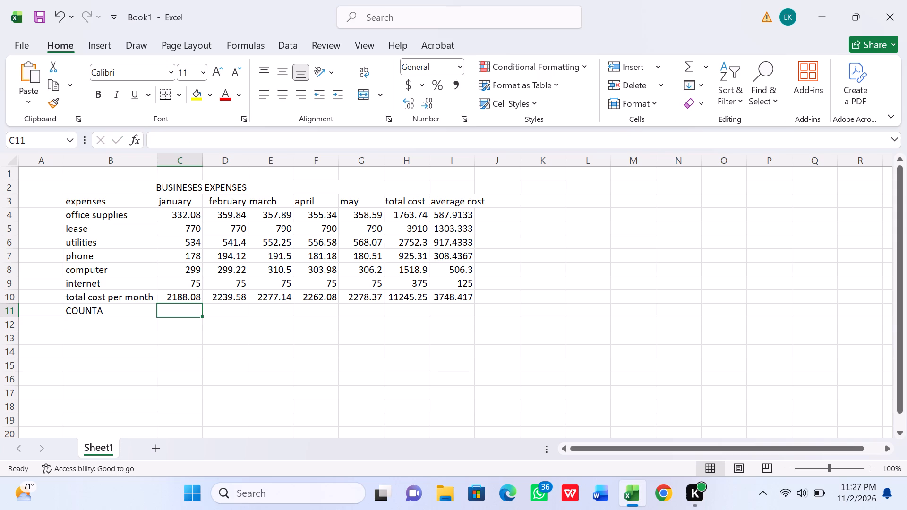
pyautogui.press('=')
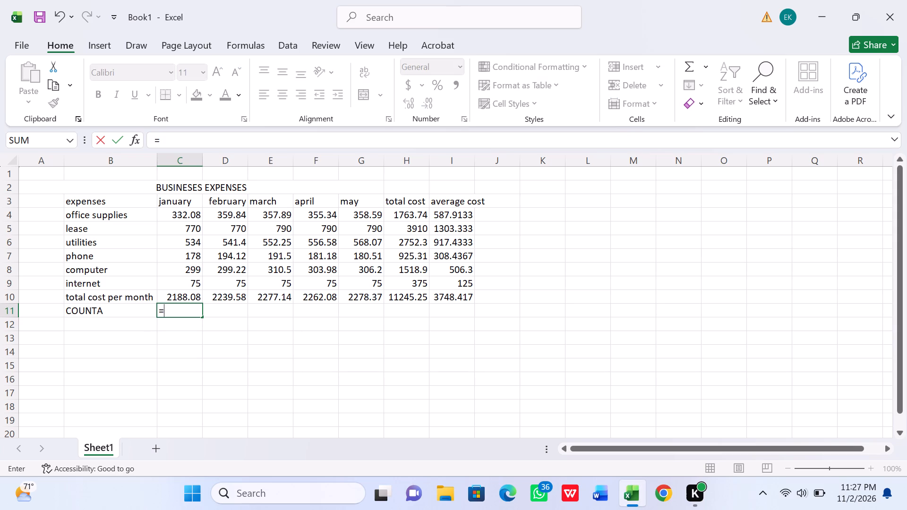
pyautogui.write('CO')
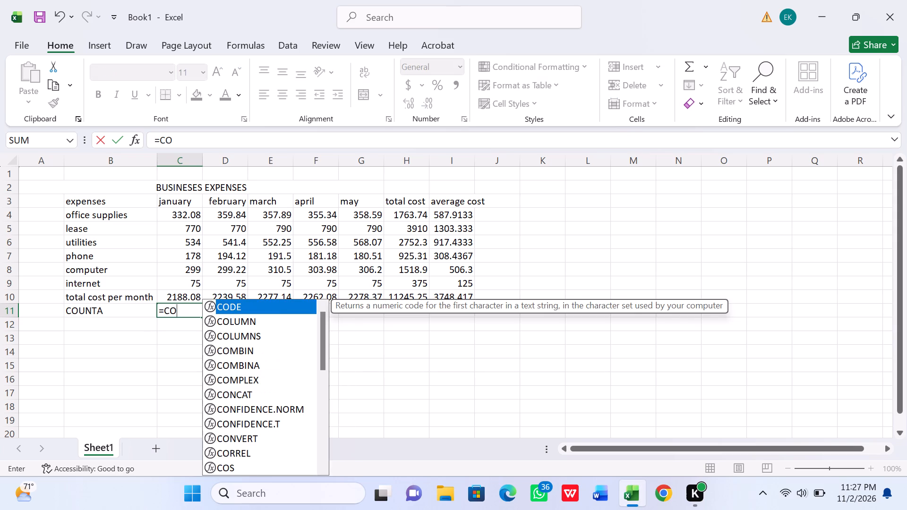
pyautogui.write('UNT')
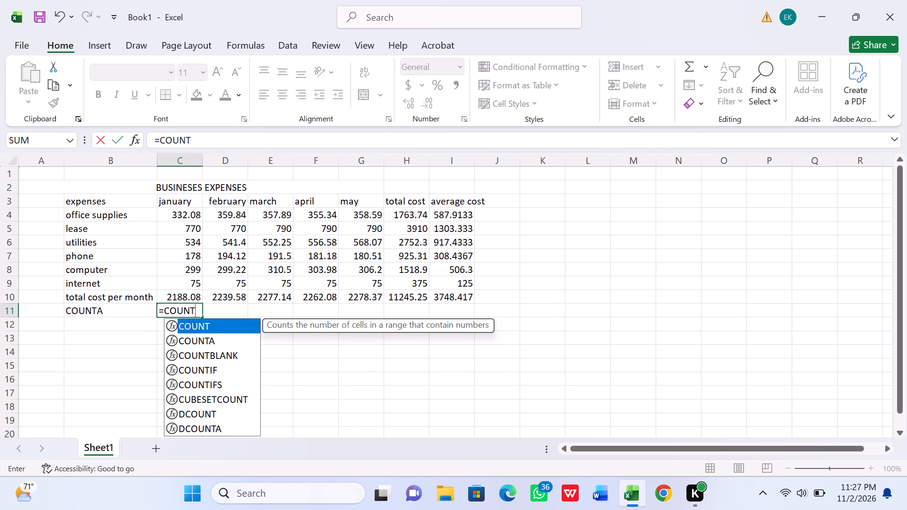
pyautogui.press('a')
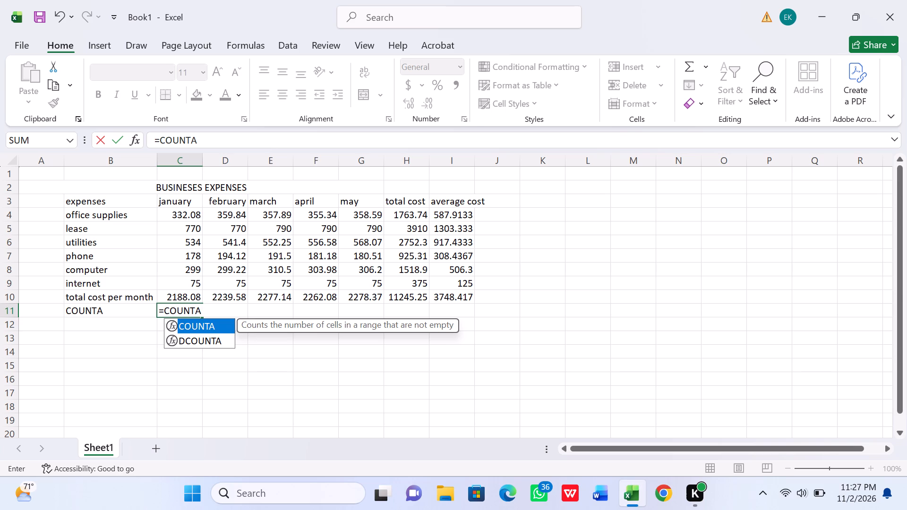
pyautogui.hotkey('shift', '(')
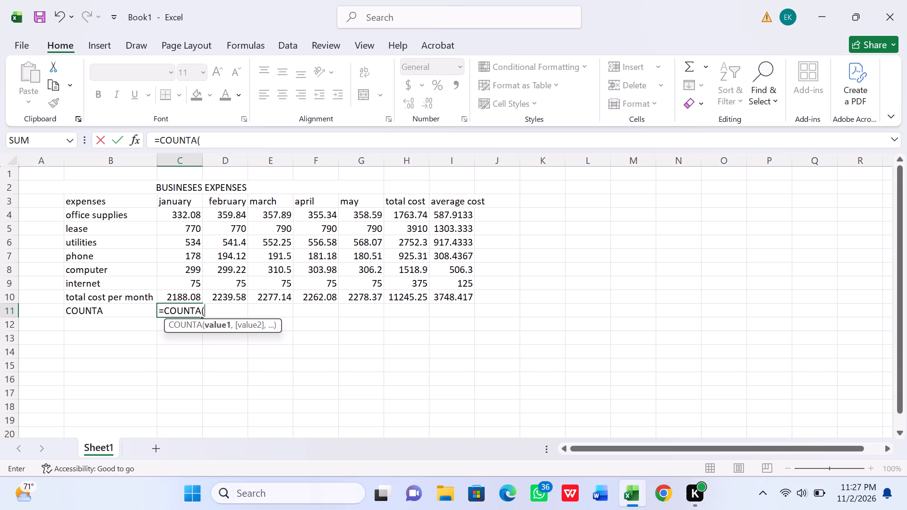
pyautogui.moveTo(70, 202); pyautogui.dragTo(72, 202)
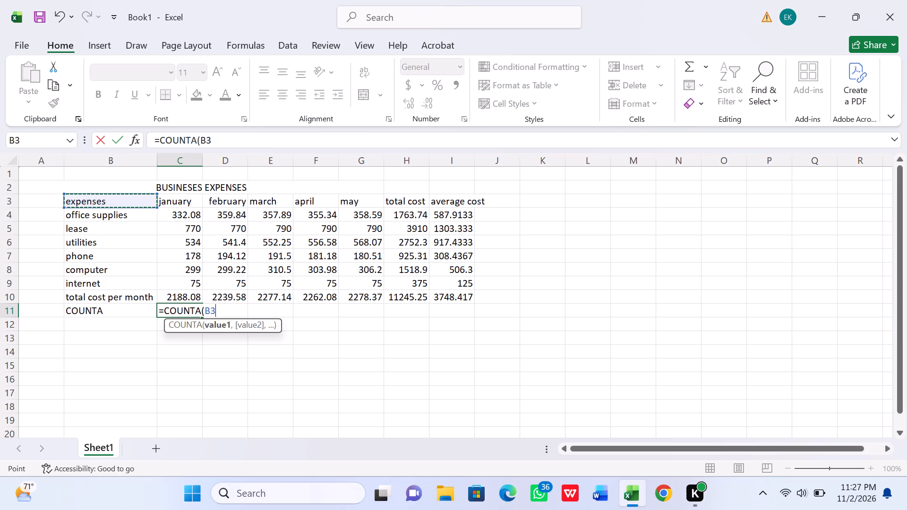
pyautogui.moveTo(72, 202); pyautogui.dragTo(484, 302)
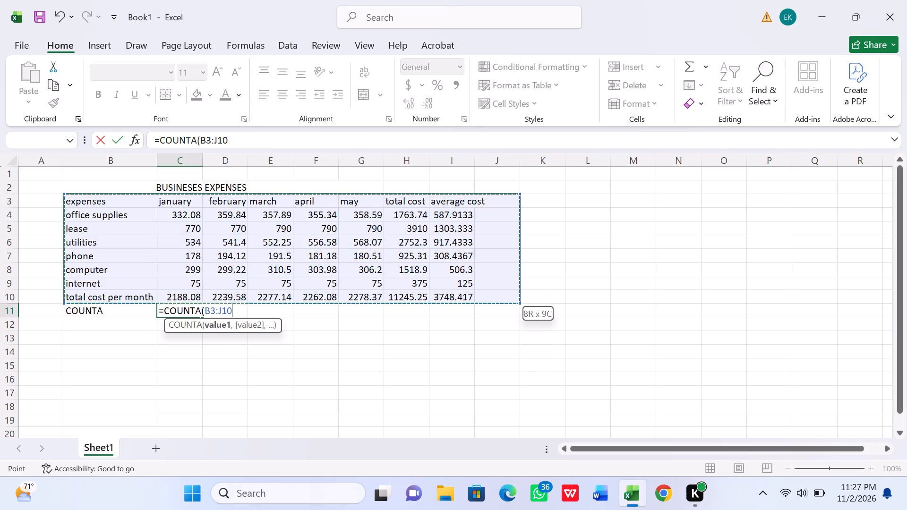
pyautogui.moveTo(484, 302); pyautogui.dragTo(479, 298)
pyautogui.moveTo(479, 298); pyautogui.dragTo(469, 300)
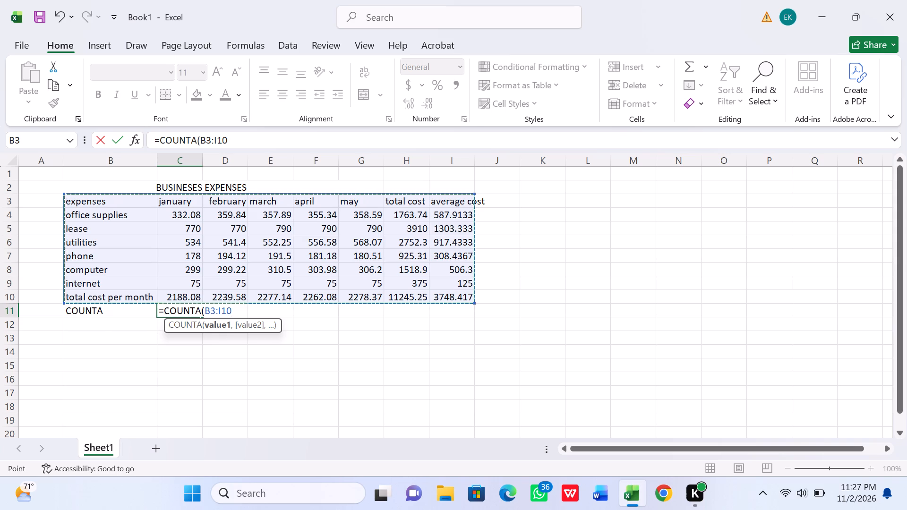
pyautogui.hotkey('shift', ')')
pyautogui.press('Return')
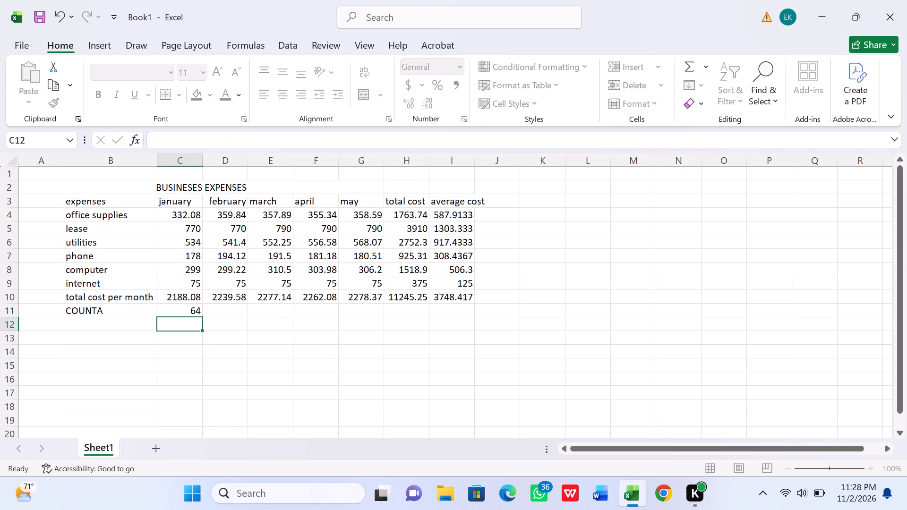
# Enter the row label COUNT in B12, directly below the COUNTA label.
pyautogui.click(109, 320)
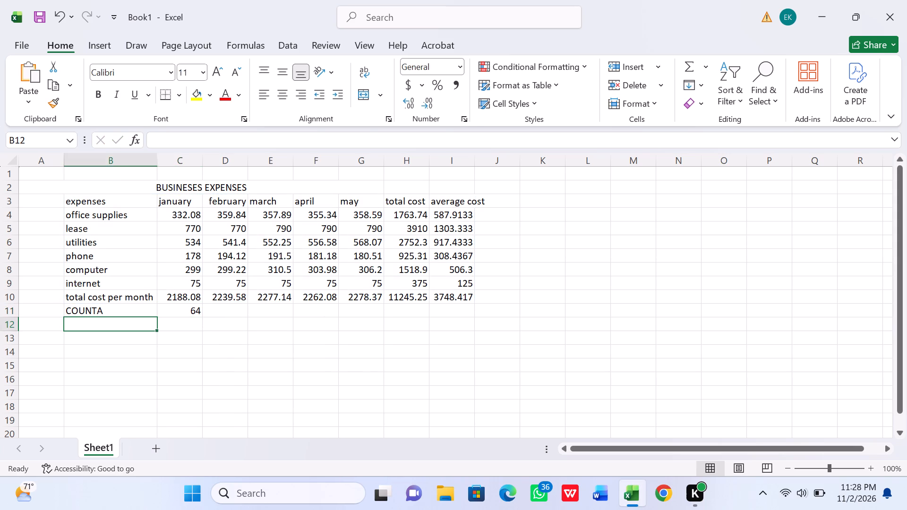
pyautogui.write('COU')
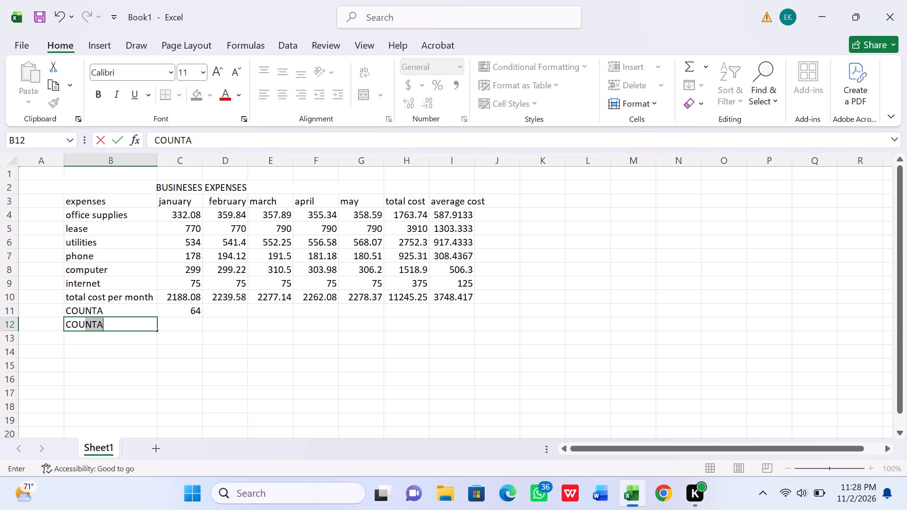
pyautogui.press('n')
pyautogui.press('t')
pyautogui.press('BackSpace')
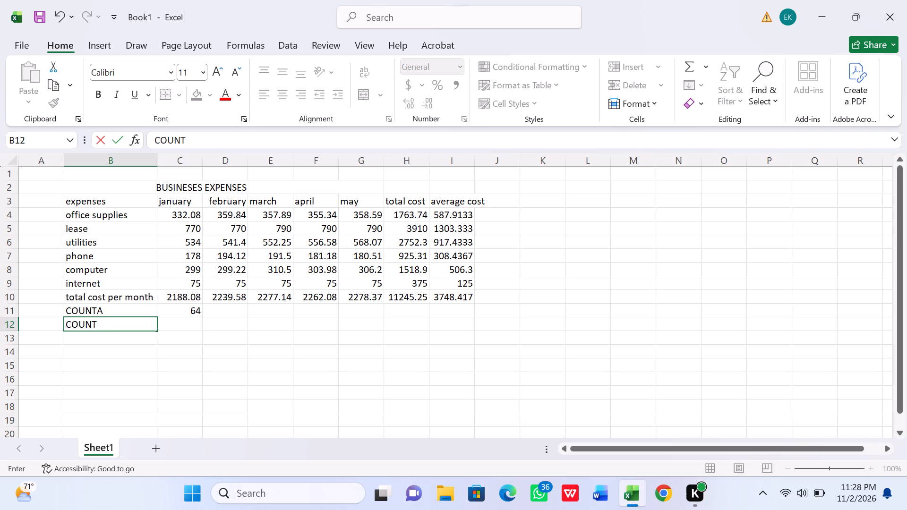
# Enter a COUNT formula in C12 that counts the numeric cells in the range B3:I10.
pyautogui.click(172, 326)
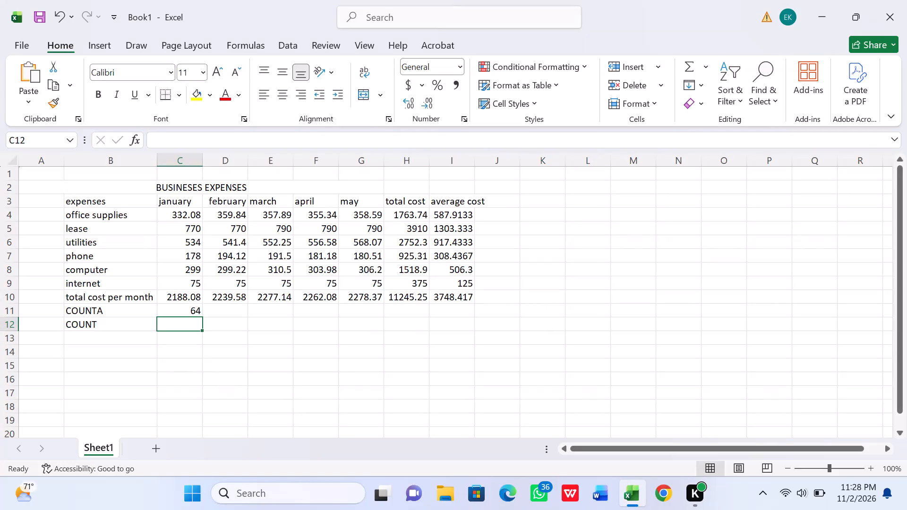
pyautogui.click(182, 329)
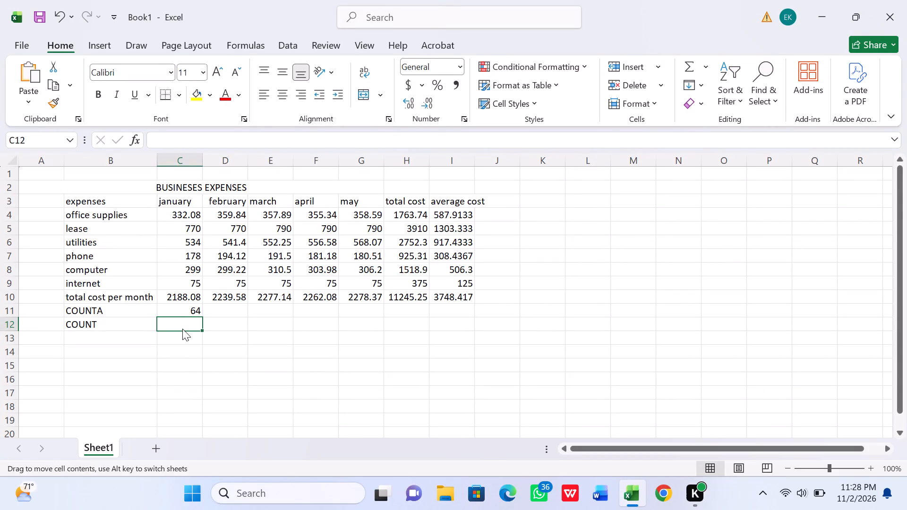
pyautogui.press('=')
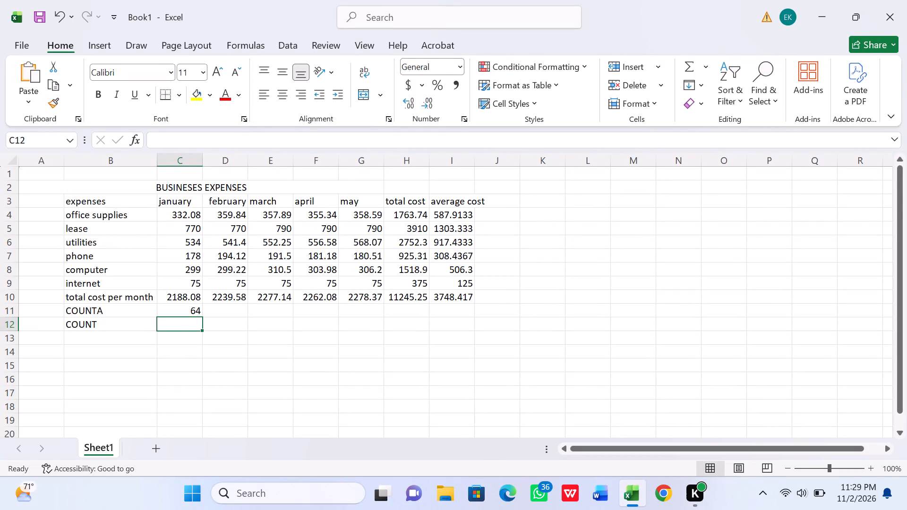
pyautogui.write('COU')
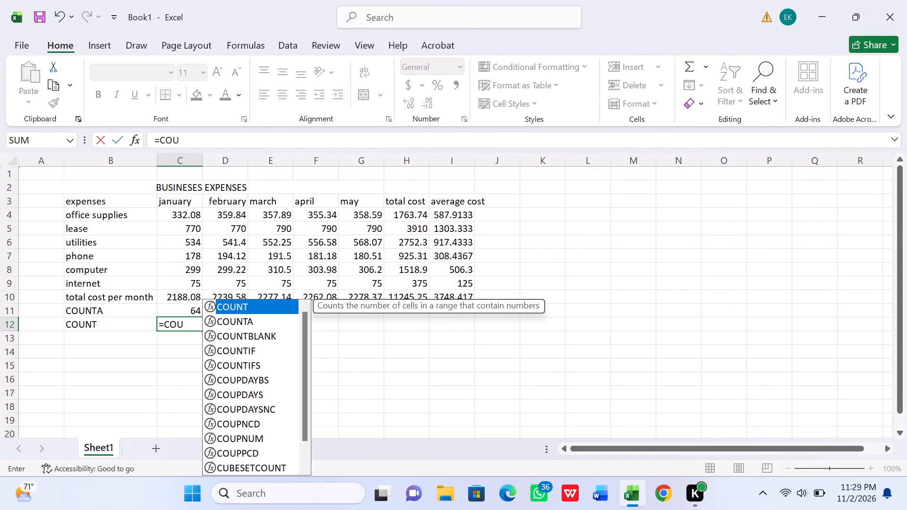
pyautogui.write('NT')
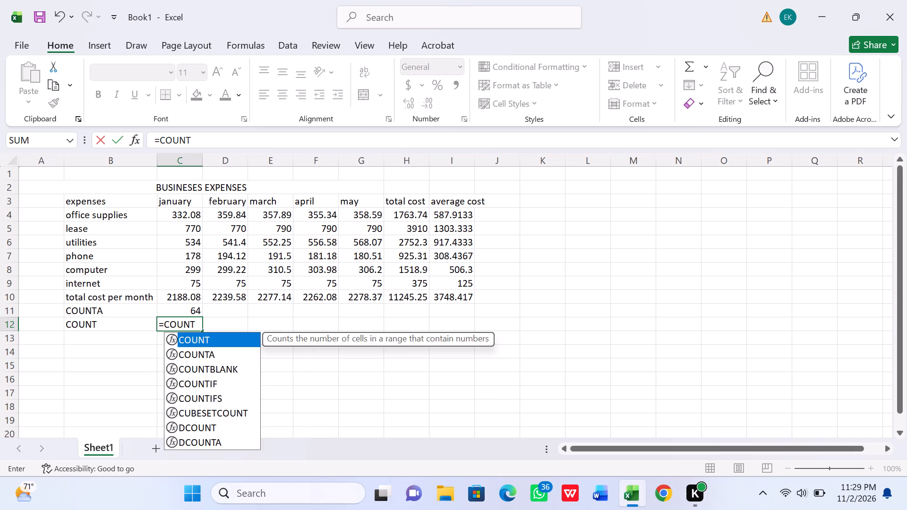
pyautogui.hotkey('shift', '(')
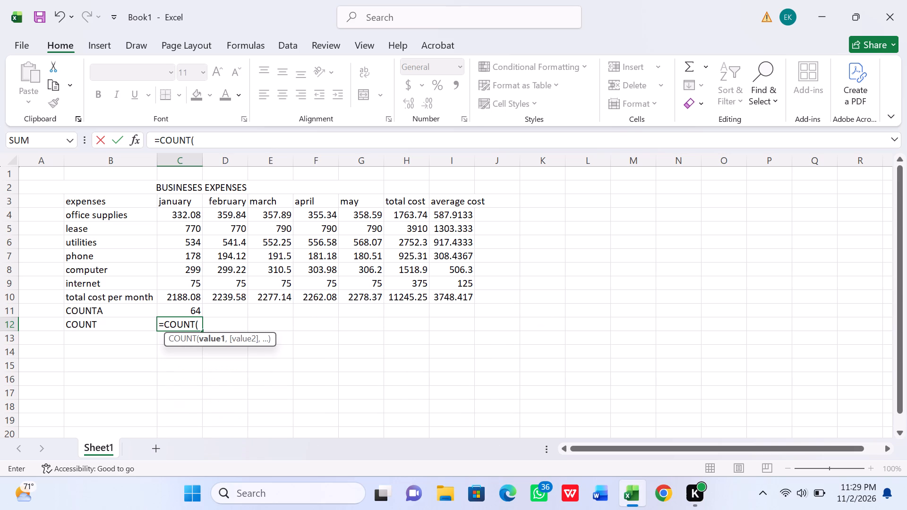
pyautogui.click(95, 200)
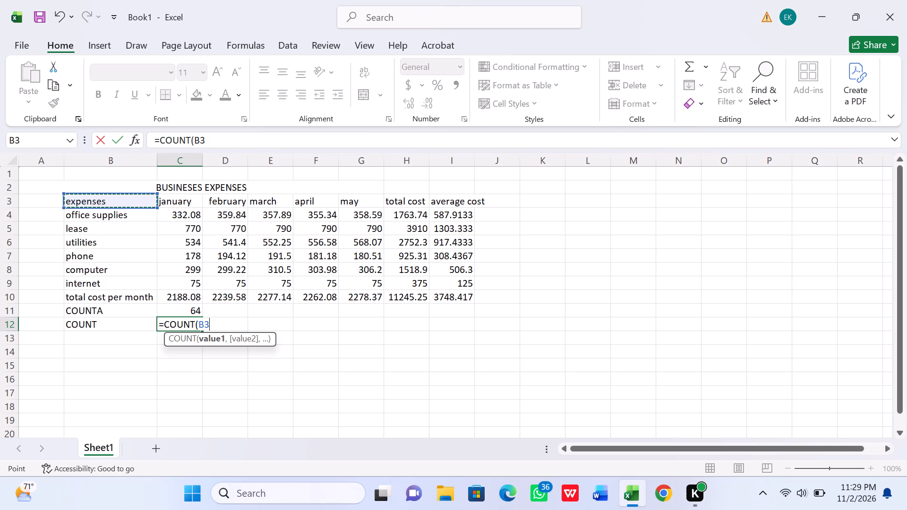
pyautogui.moveTo(155, 208); pyautogui.dragTo(453, 296)
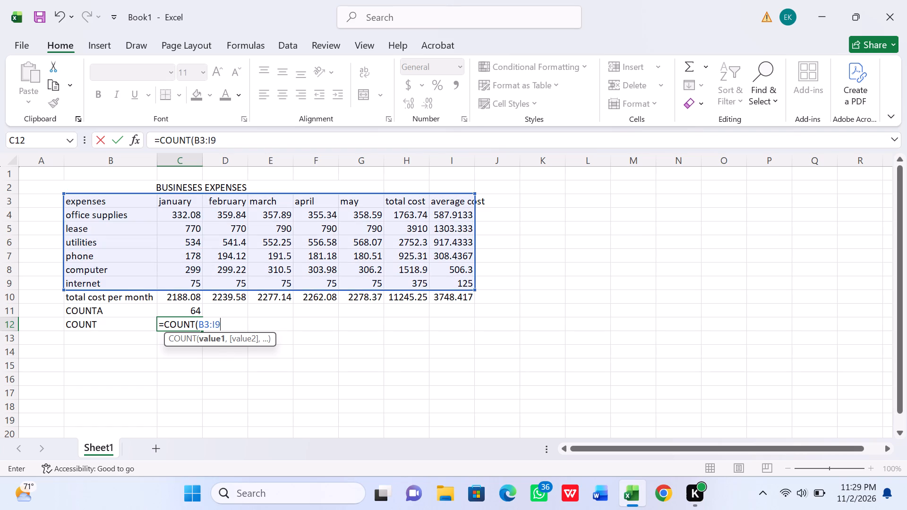
pyautogui.moveTo(453, 296); pyautogui.dragTo(458, 302)
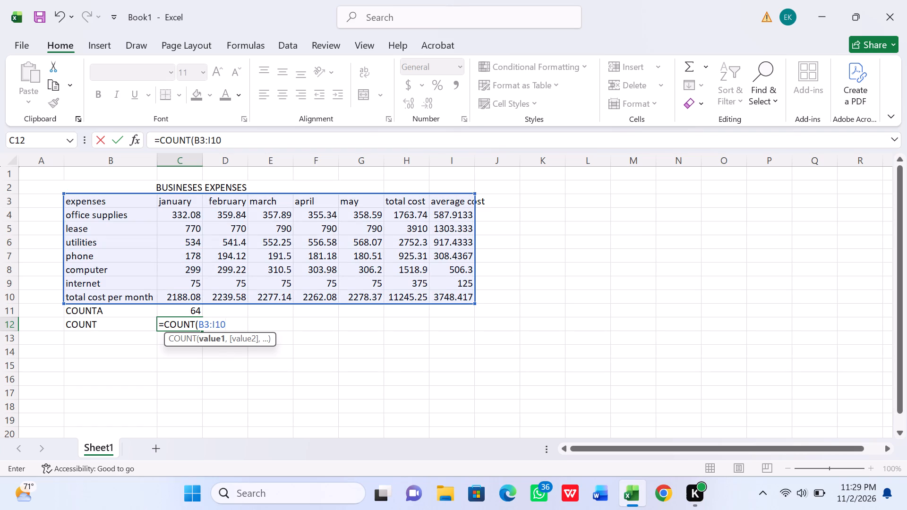
pyautogui.press(',')
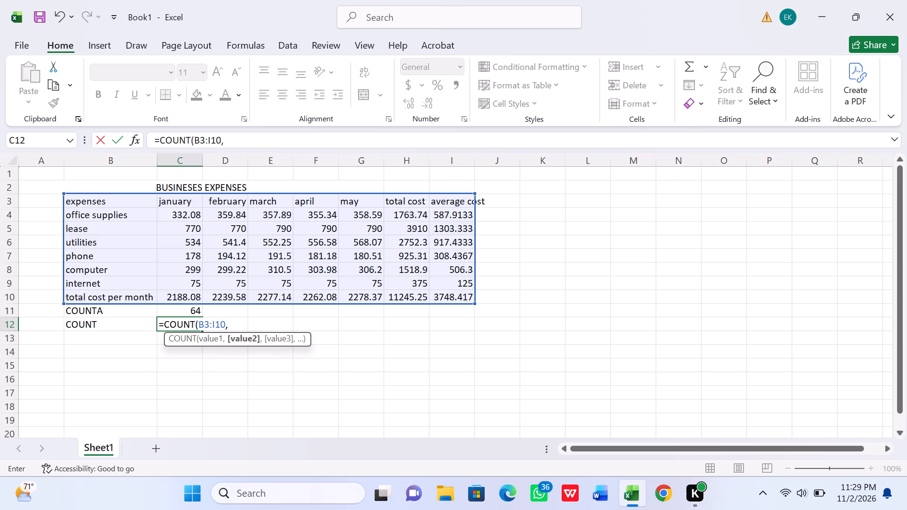
pyautogui.press('BackSpace')
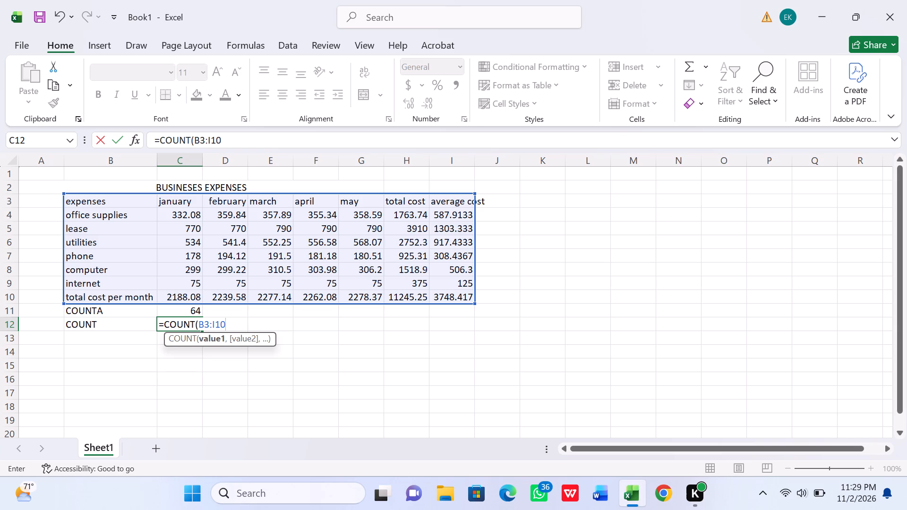
pyautogui.hotkey('shift', ')')
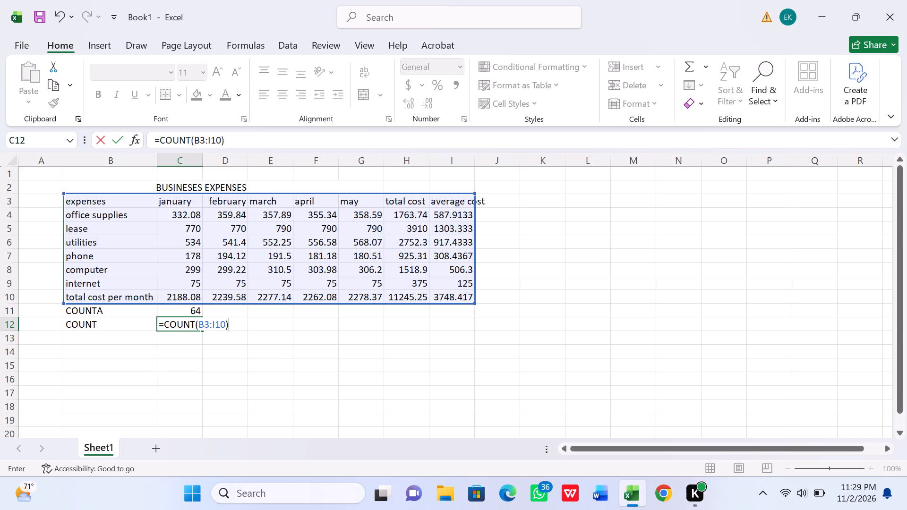
pyautogui.press('Return')
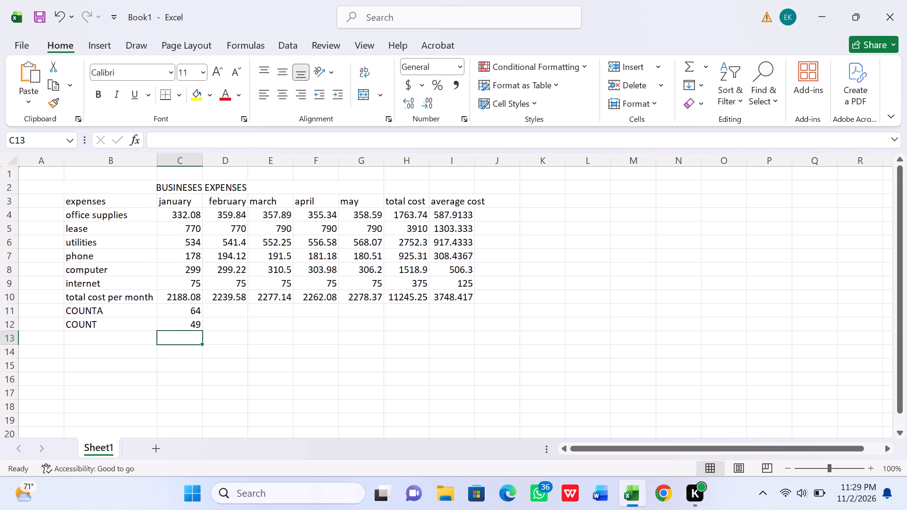
# Enter the row label COUNTIF in B13, directly below the COUNT label.
pyautogui.click(83, 333)
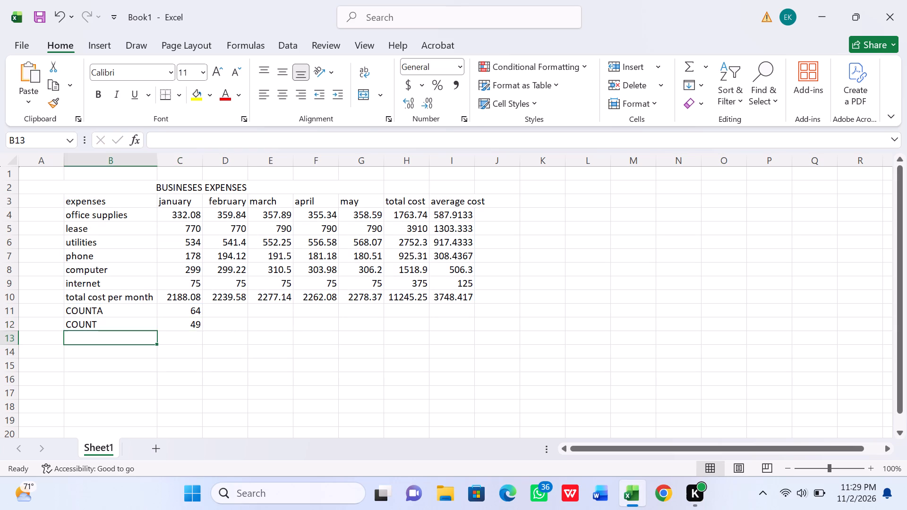
pyautogui.write('COI')
pyautogui.press('BackSpace')
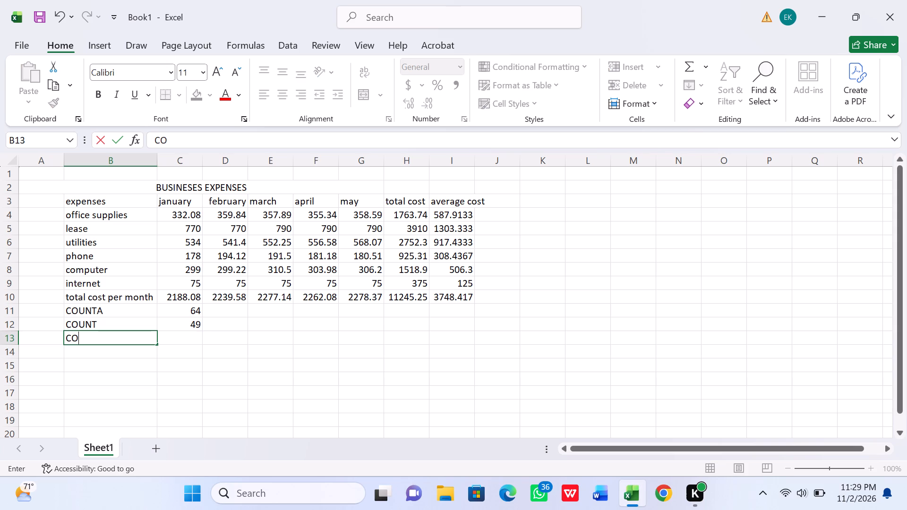
pyautogui.write('UNT')
pyautogui.write('IF')
# Enter a COUNTIF formula in C13 that counts the cells in B3:I10 meeting the criterion ">770".
pyautogui.click(182, 342)
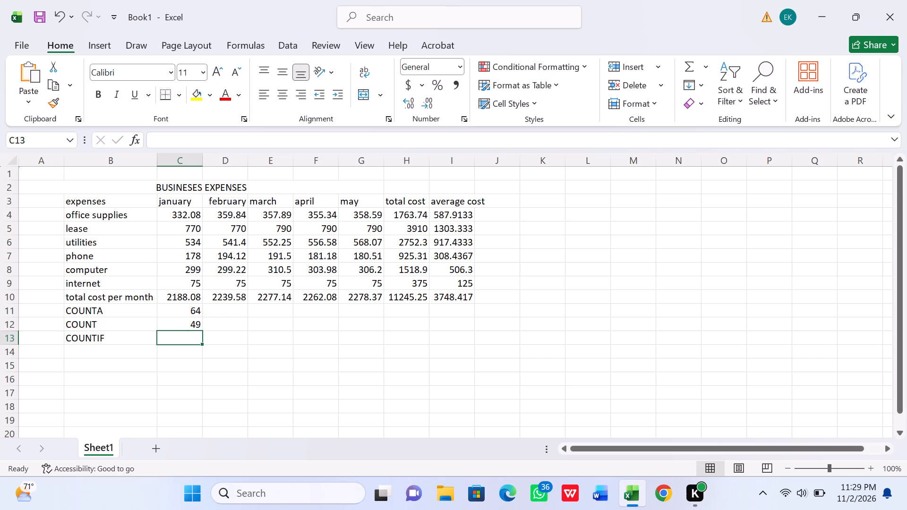
pyautogui.press('=')
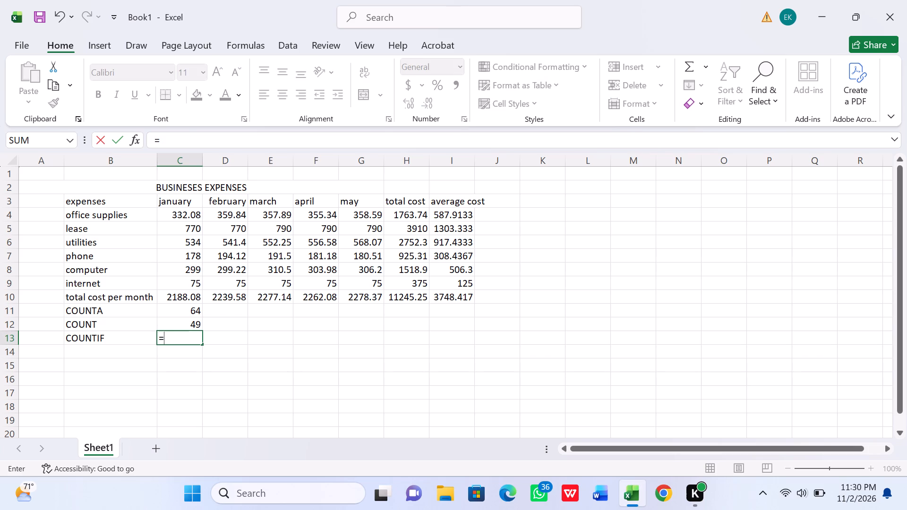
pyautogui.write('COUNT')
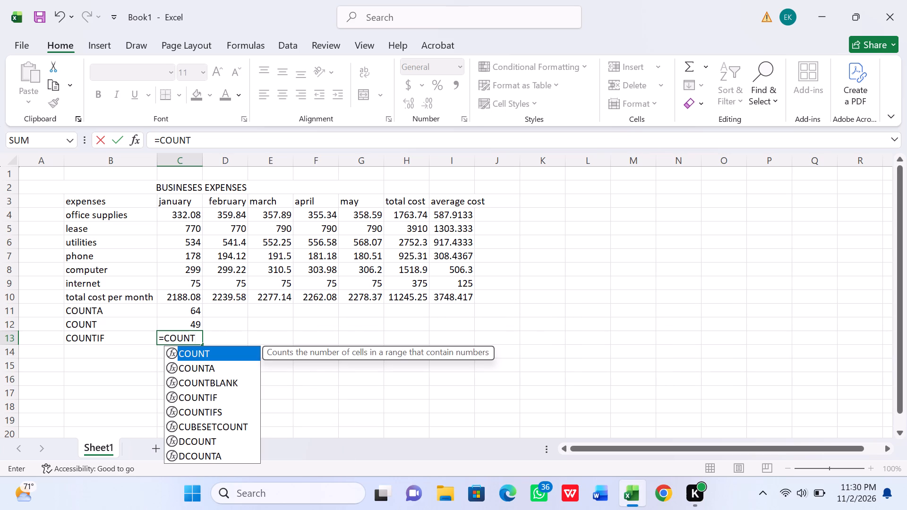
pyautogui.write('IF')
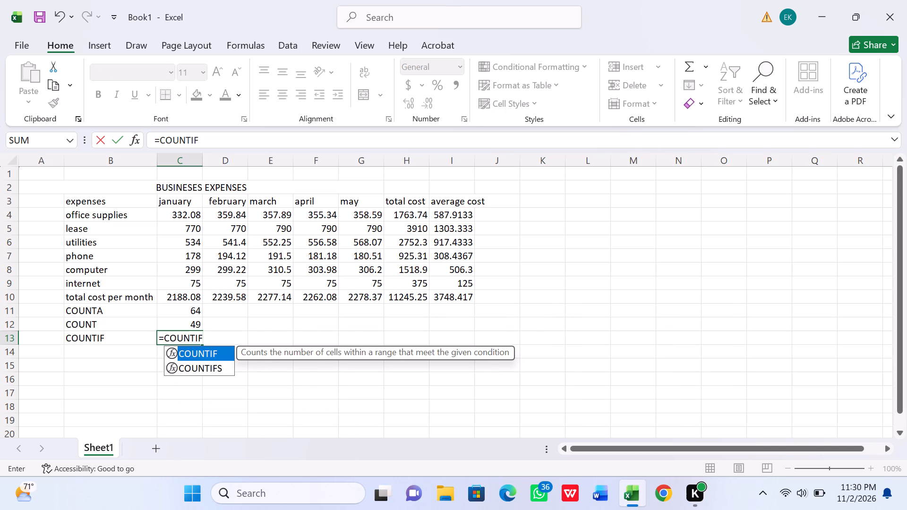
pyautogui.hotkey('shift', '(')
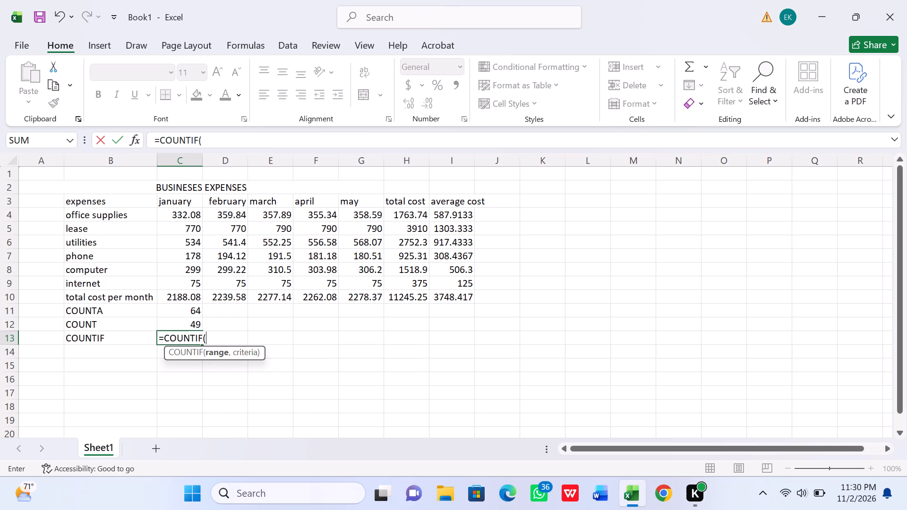
pyautogui.moveTo(84, 200); pyautogui.dragTo(86, 212)
pyautogui.moveTo(86, 212); pyautogui.dragTo(462, 291)
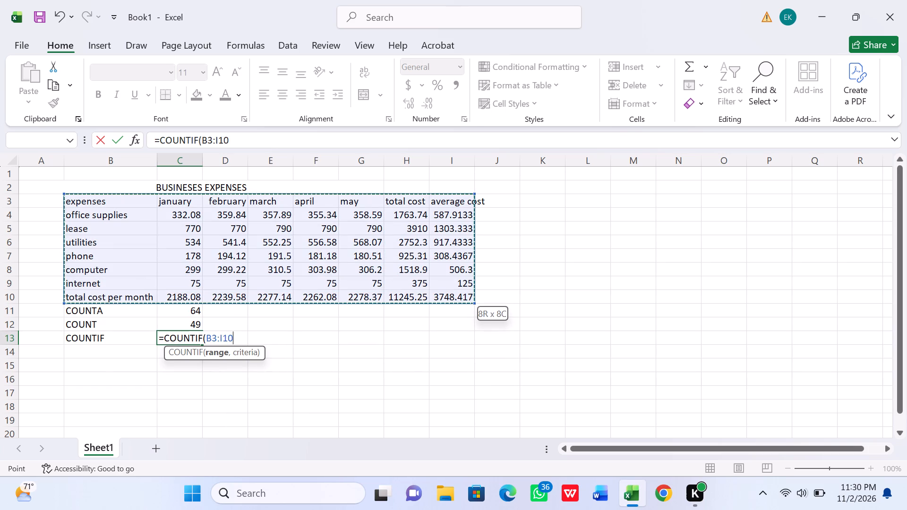
pyautogui.moveTo(462, 291); pyautogui.dragTo(464, 291)
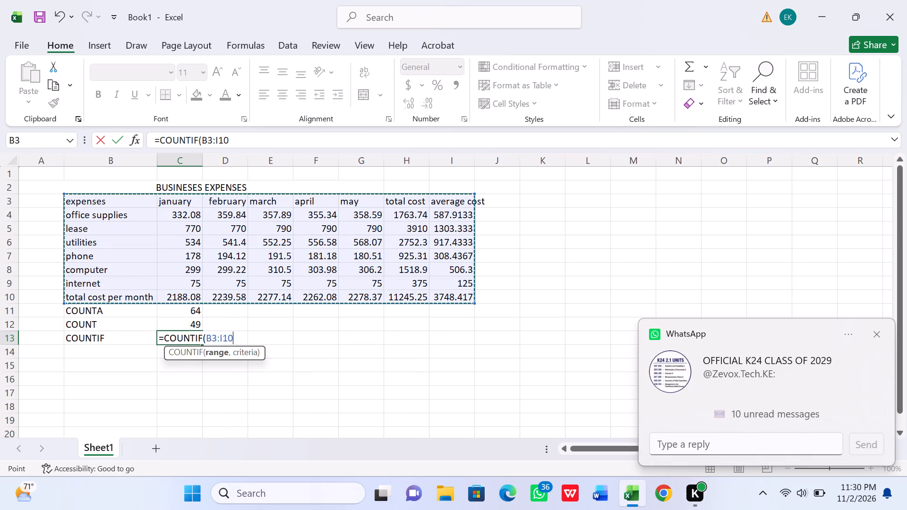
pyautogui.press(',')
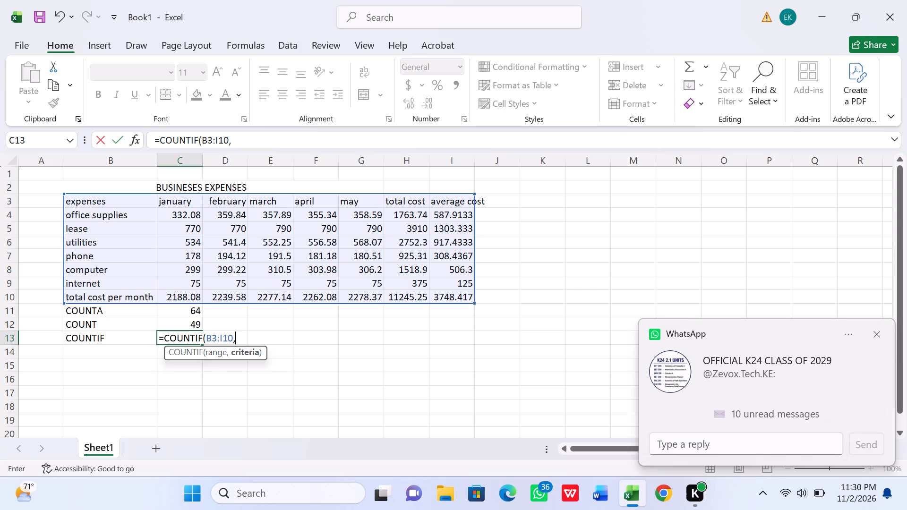
pyautogui.hotkey('shift', '"')
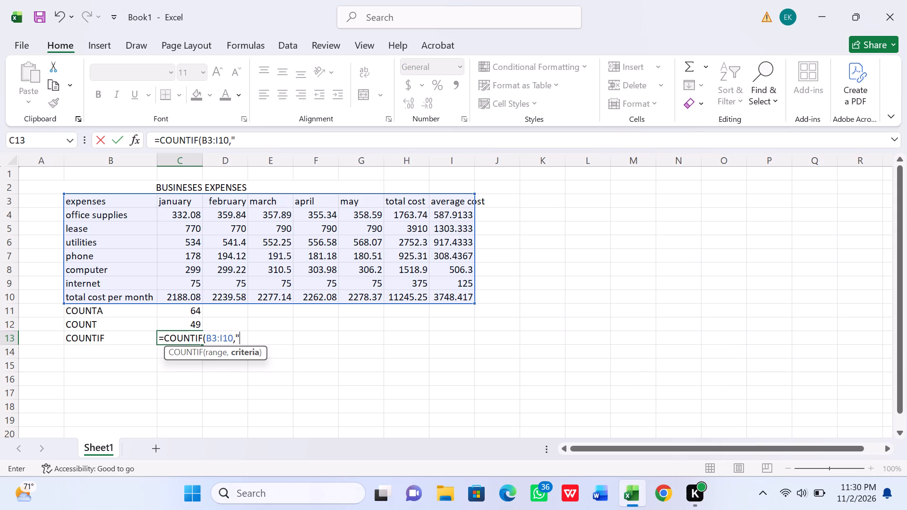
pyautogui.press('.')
pyautogui.press('BackSpace')
pyautogui.hotkey('shift', '>')
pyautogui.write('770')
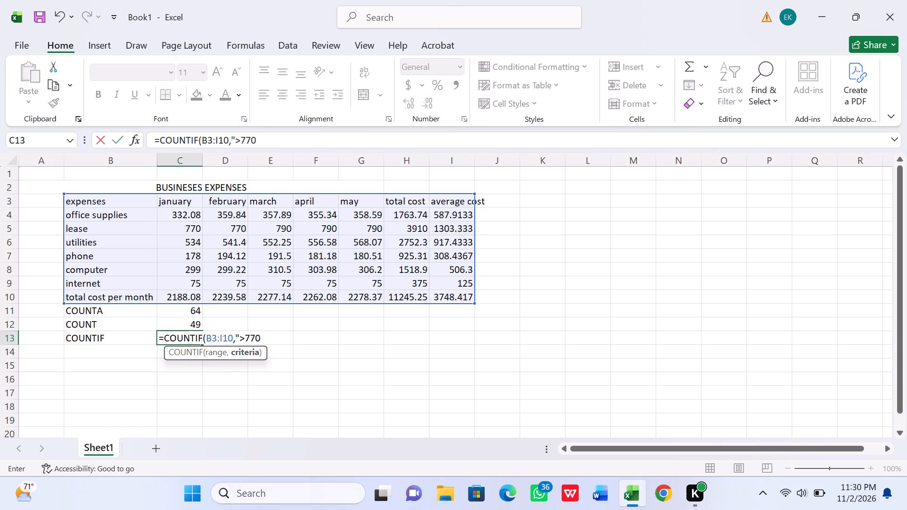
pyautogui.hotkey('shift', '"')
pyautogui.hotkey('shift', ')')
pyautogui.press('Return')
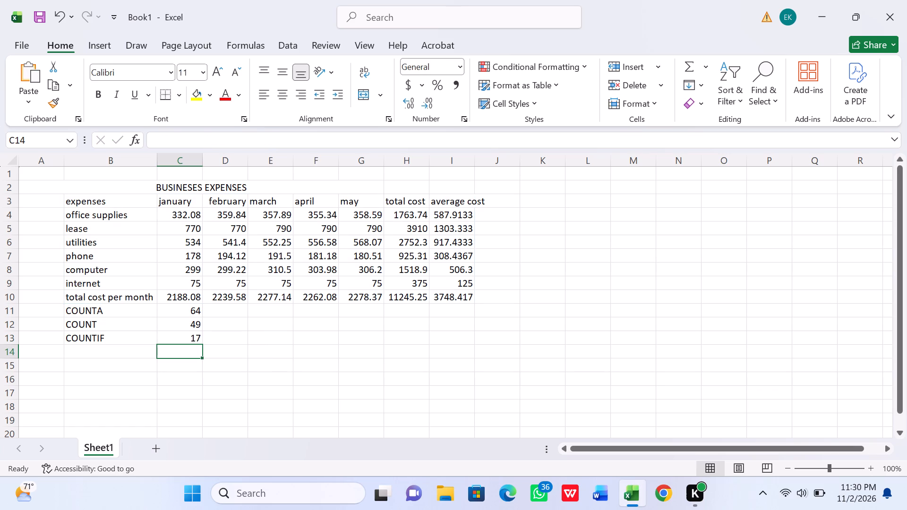
# Make the row labels in B3:B13, from expenses down to COUNTIF, bold.
pyautogui.moveTo(96, 192); pyautogui.dragTo(107, 218)
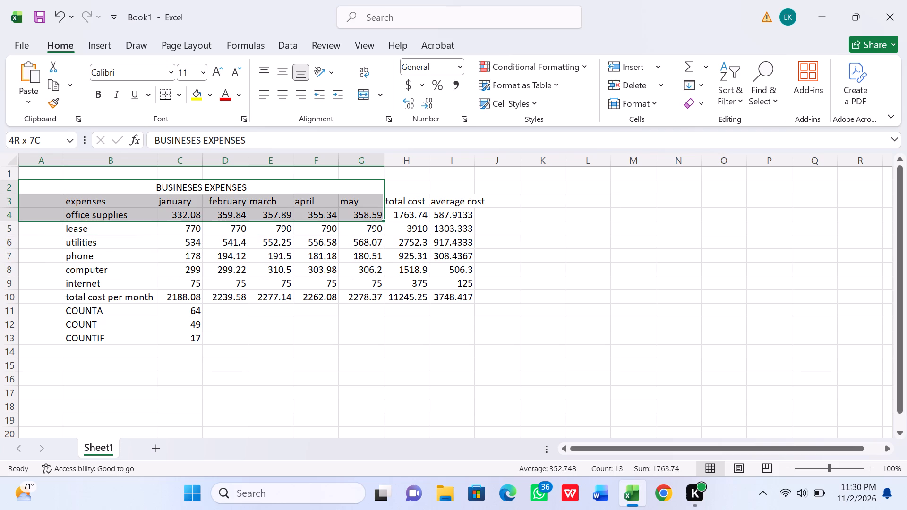
pyautogui.moveTo(107, 218); pyautogui.dragTo(105, 209)
pyautogui.click(103, 205)
pyautogui.click(103, 205)
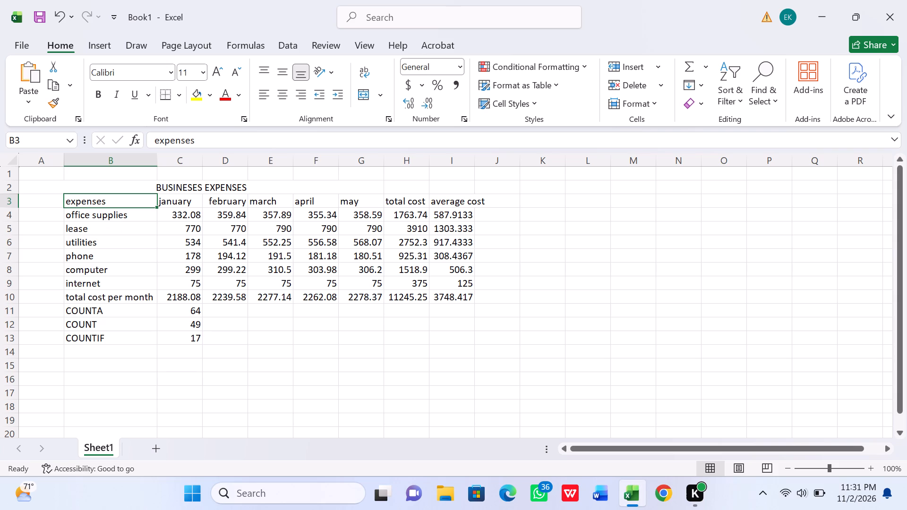
pyautogui.moveTo(69, 198); pyautogui.dragTo(71, 225)
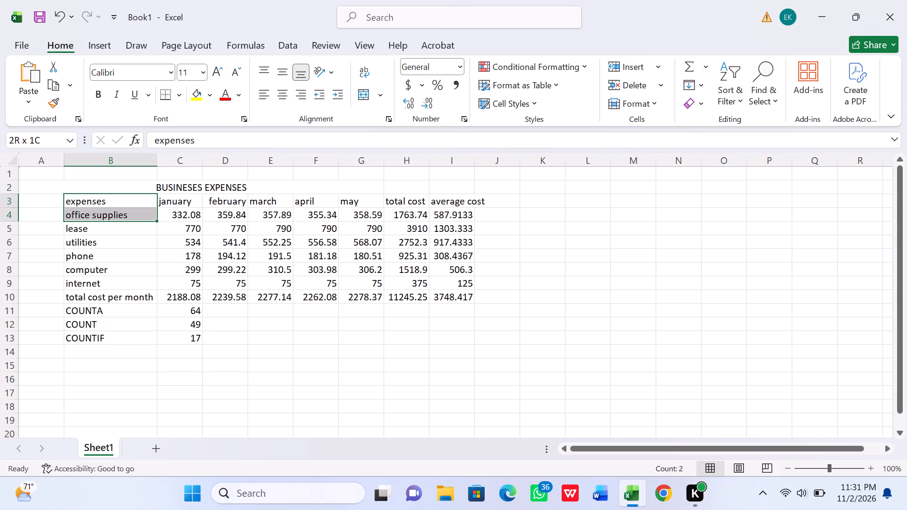
pyautogui.moveTo(71, 225); pyautogui.dragTo(87, 308)
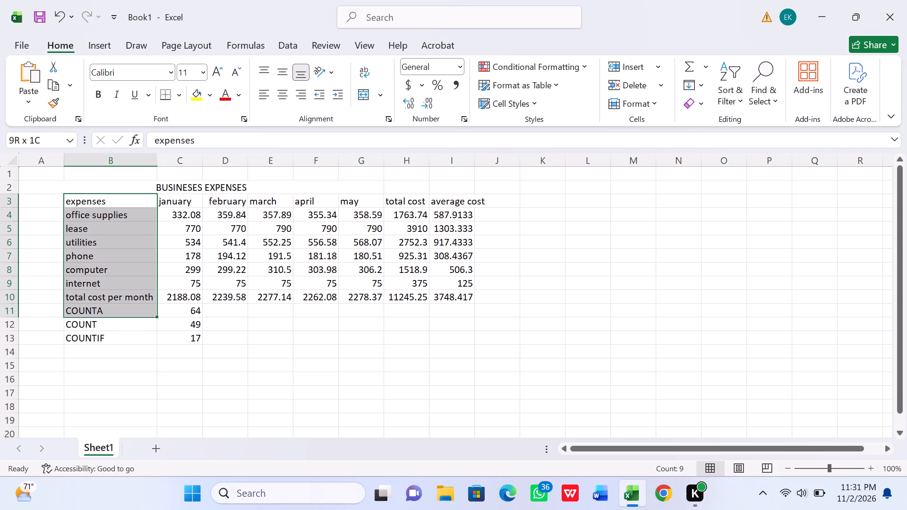
pyautogui.moveTo(87, 308); pyautogui.dragTo(89, 335)
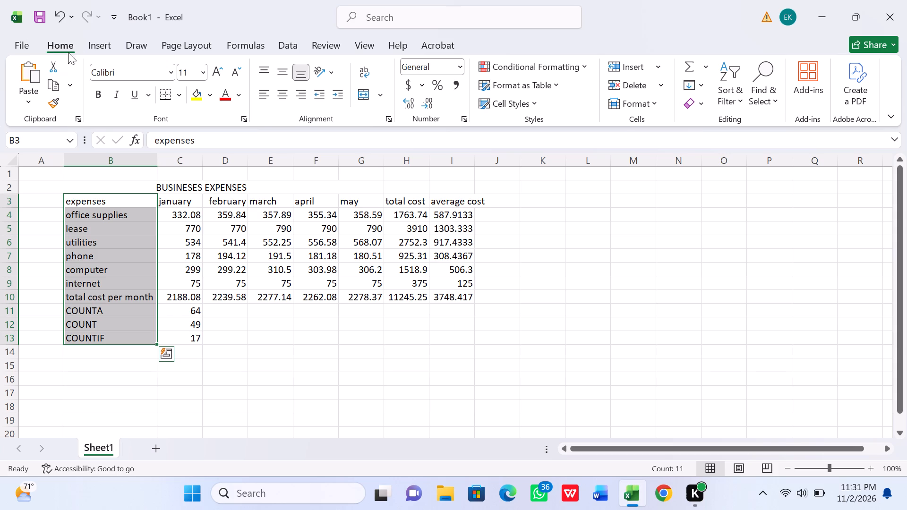
pyautogui.click(98, 93)
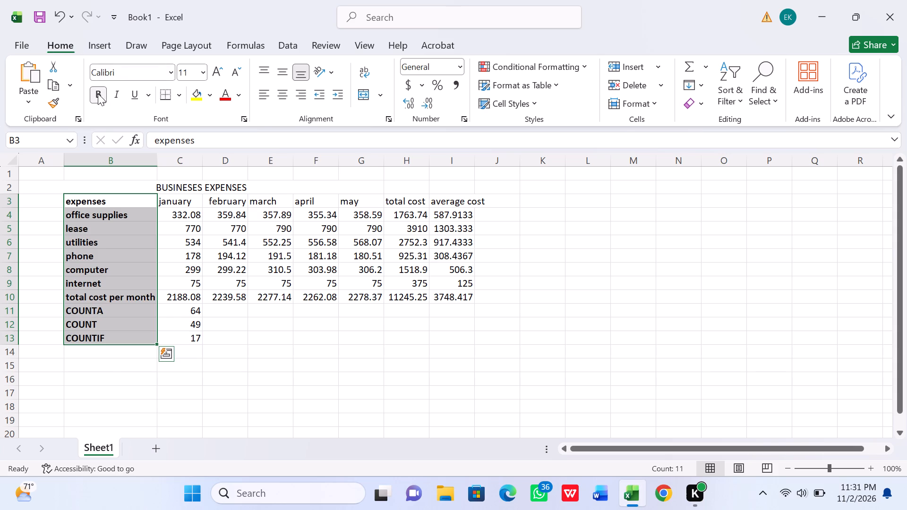
pyautogui.click(192, 328)
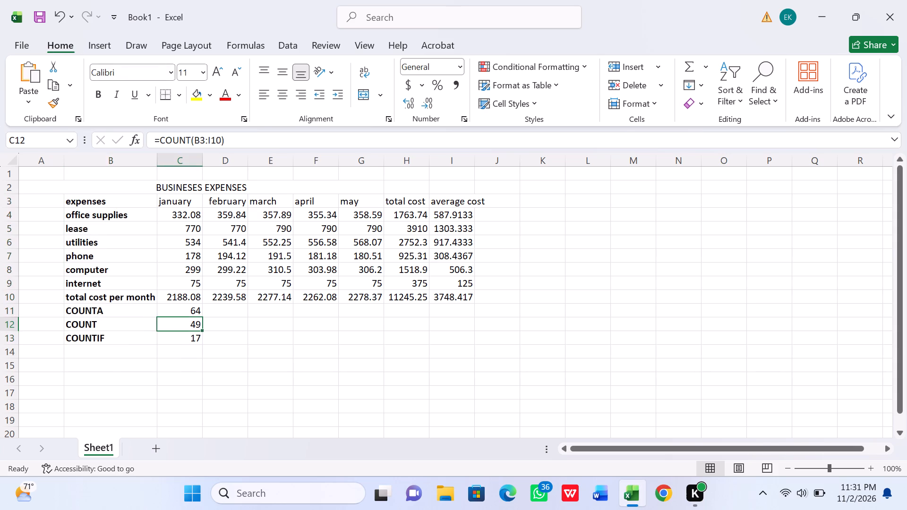
# Make the column headings in row 3 bold, from january in C3 across to average cost.
pyautogui.moveTo(167, 202); pyautogui.dragTo(247, 201)
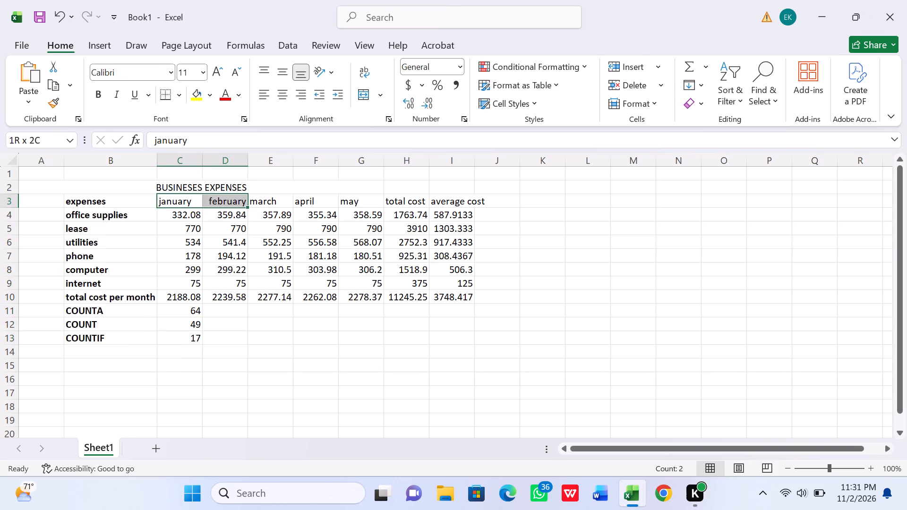
pyautogui.moveTo(247, 201); pyautogui.dragTo(469, 199)
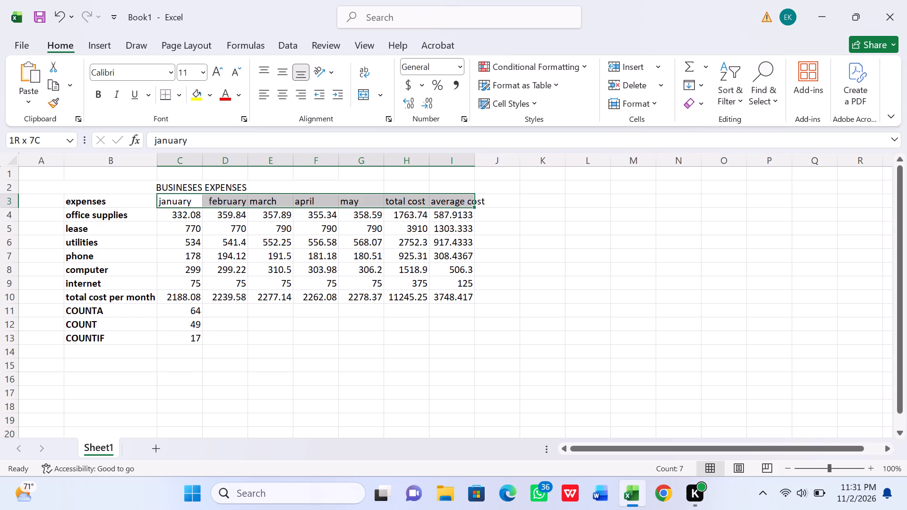
pyautogui.moveTo(469, 199); pyautogui.dragTo(482, 199)
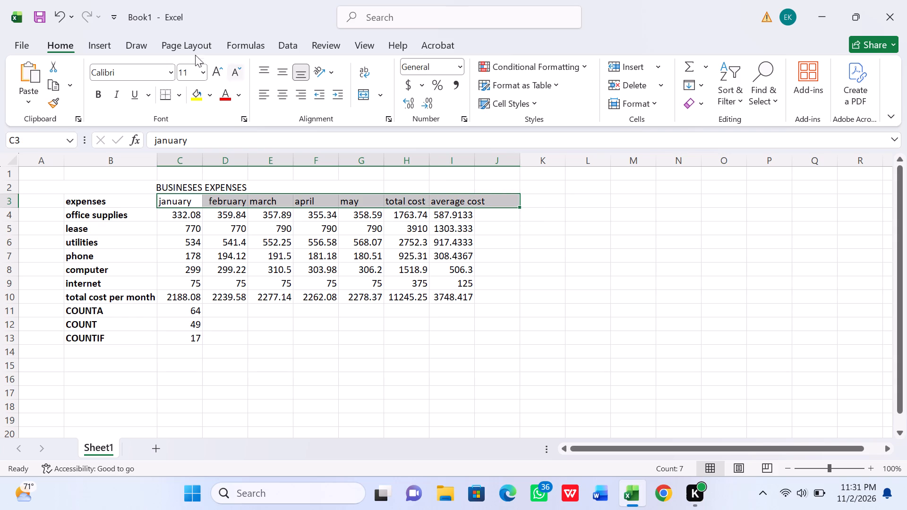
pyautogui.click(103, 90)
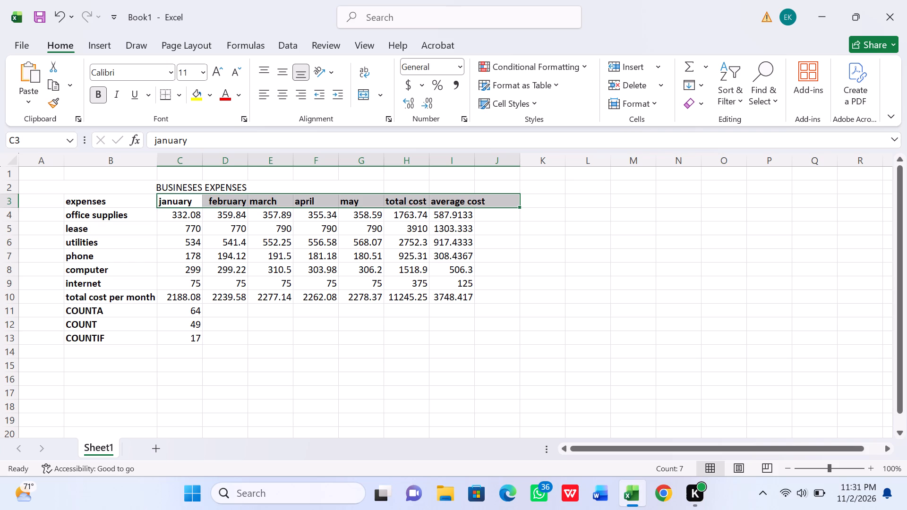
# Make the merged BUSINESES EXPENSES title in row 2 bold.
pyautogui.moveTo(163, 187); pyautogui.dragTo(242, 185)
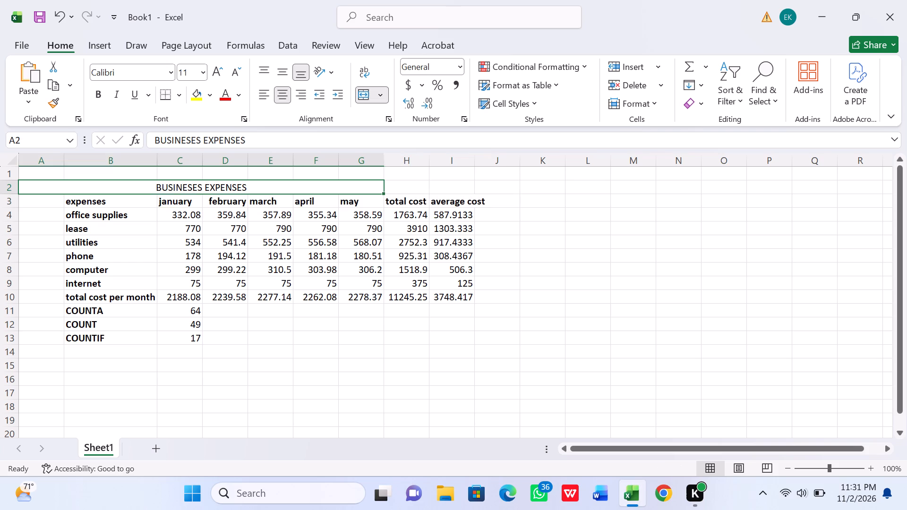
pyautogui.click(232, 188)
pyautogui.click(99, 93)
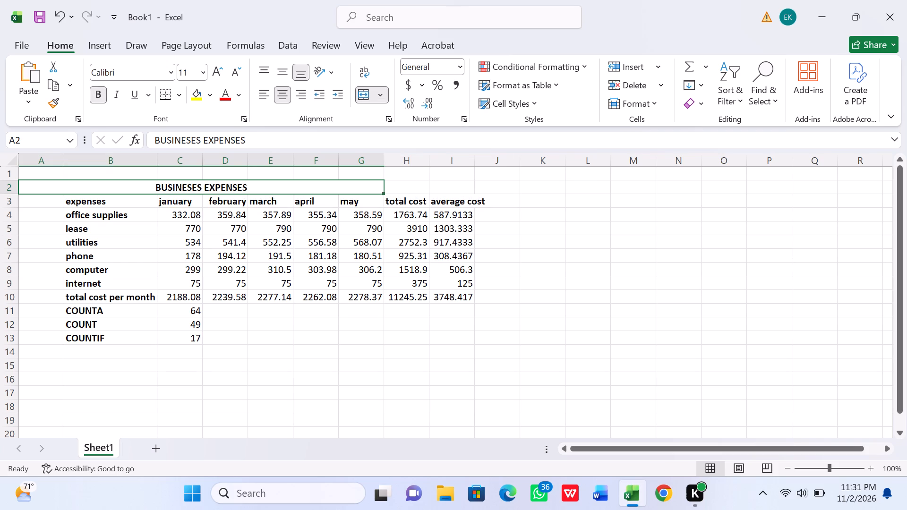
pyautogui.click(513, 238)
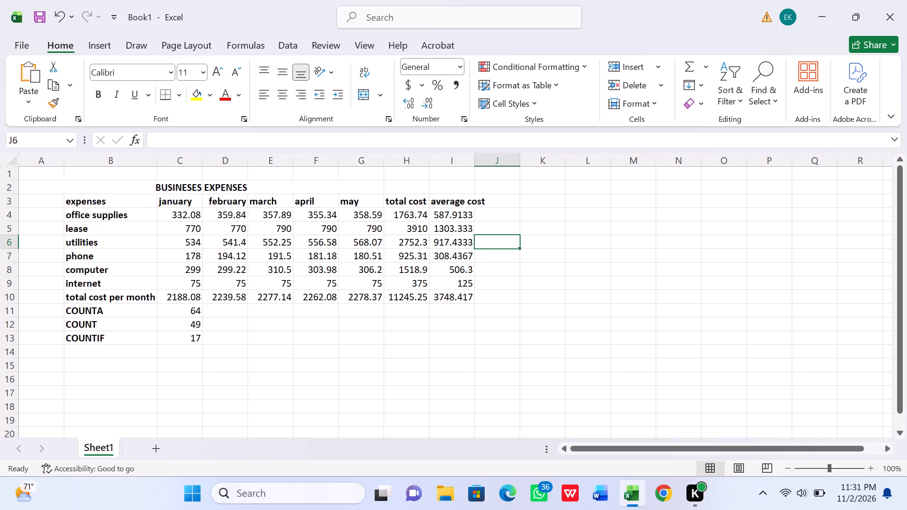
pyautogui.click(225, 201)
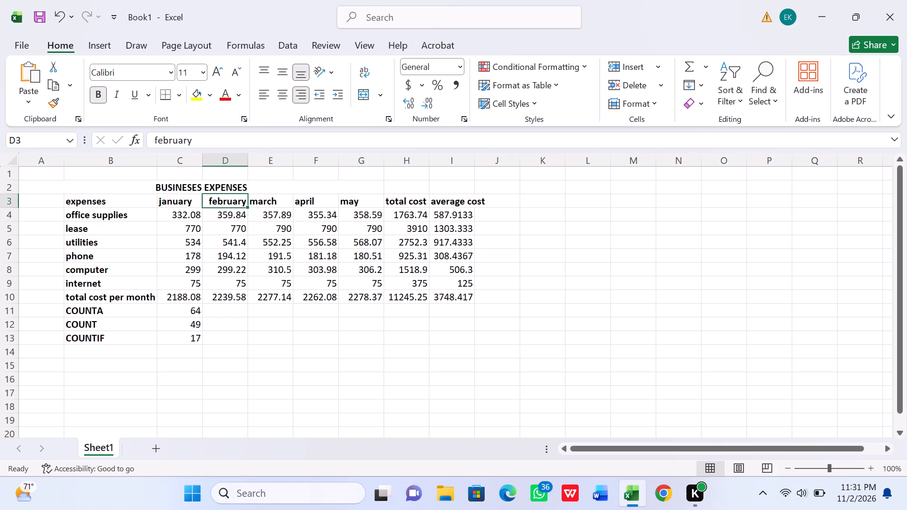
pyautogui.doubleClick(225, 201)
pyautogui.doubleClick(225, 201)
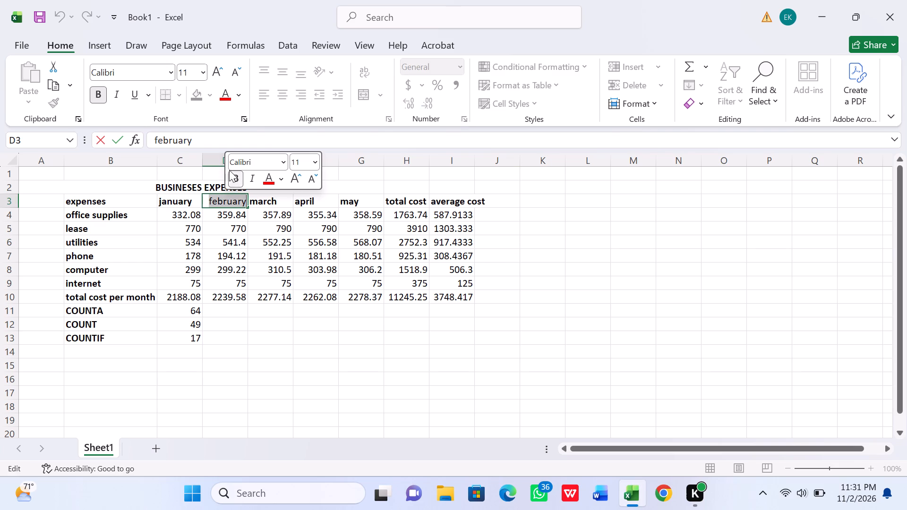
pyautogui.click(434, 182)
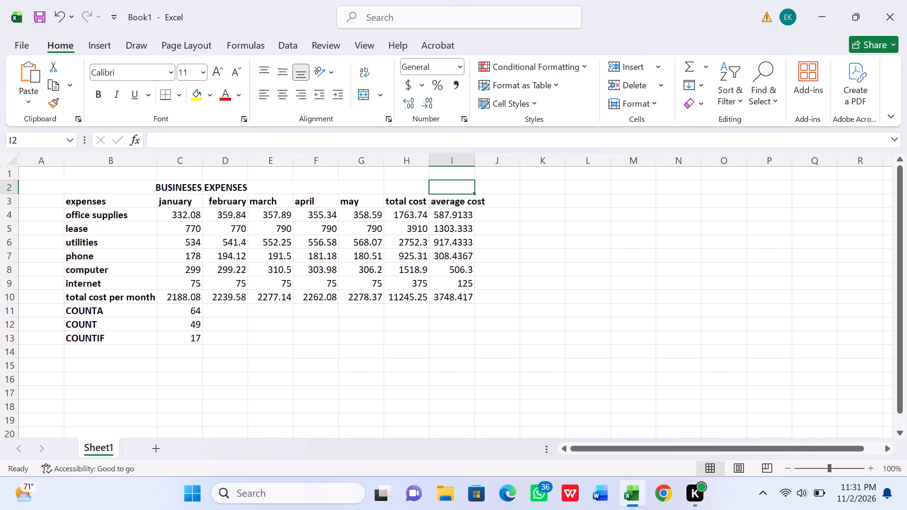
# Right-align the whole february and march columns, D and E.
pyautogui.click(226, 166)
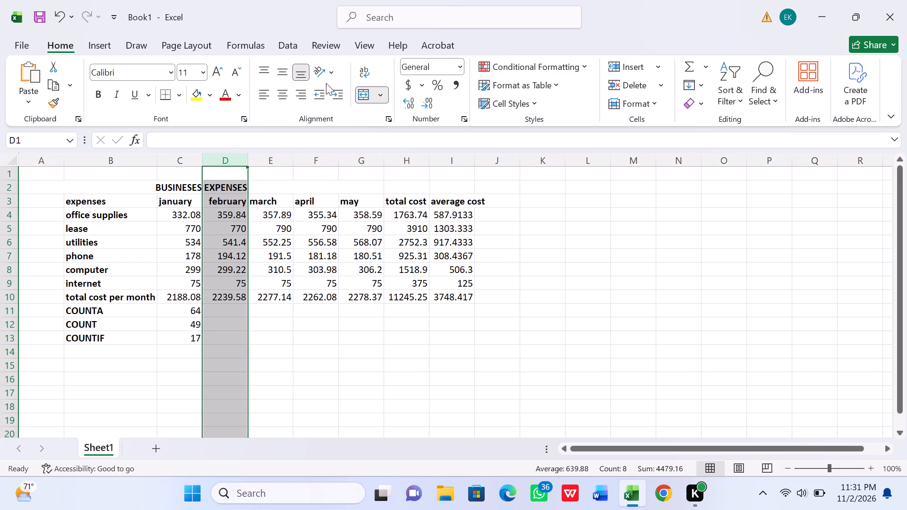
pyautogui.click(303, 95)
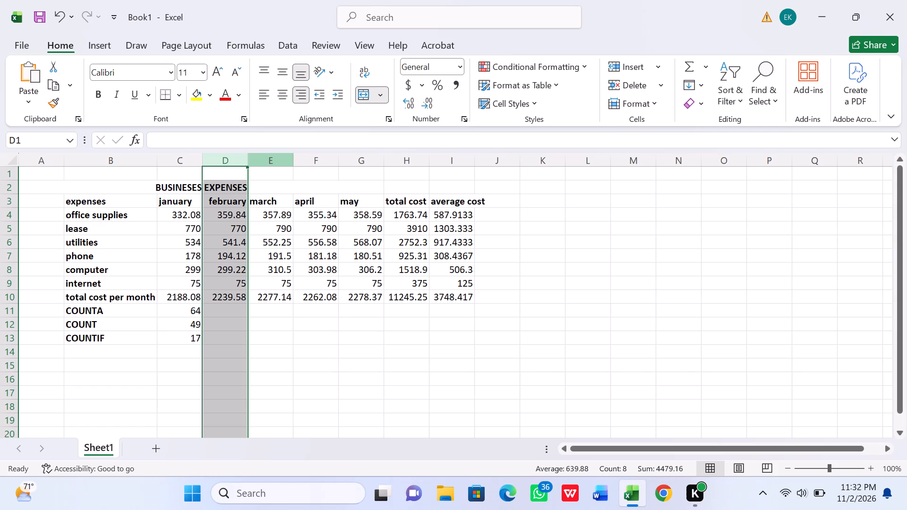
pyautogui.click(279, 155)
pyautogui.click(300, 95)
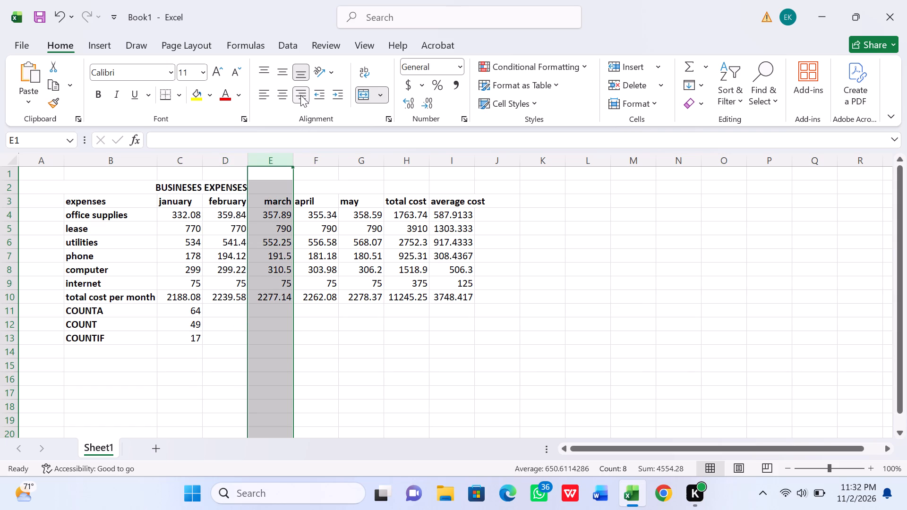
# Start a spelling check of the sheet from the empty cell K3.
pyautogui.click(543, 202)
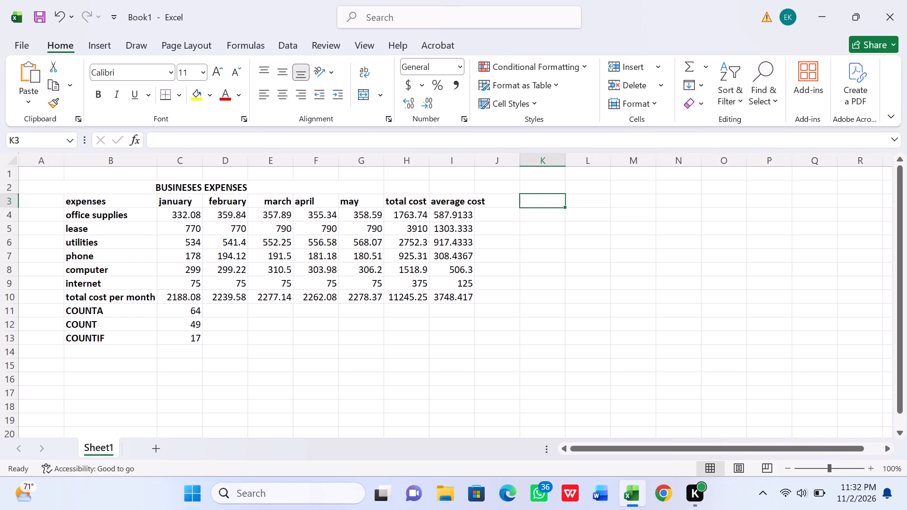
pyautogui.press('F7')
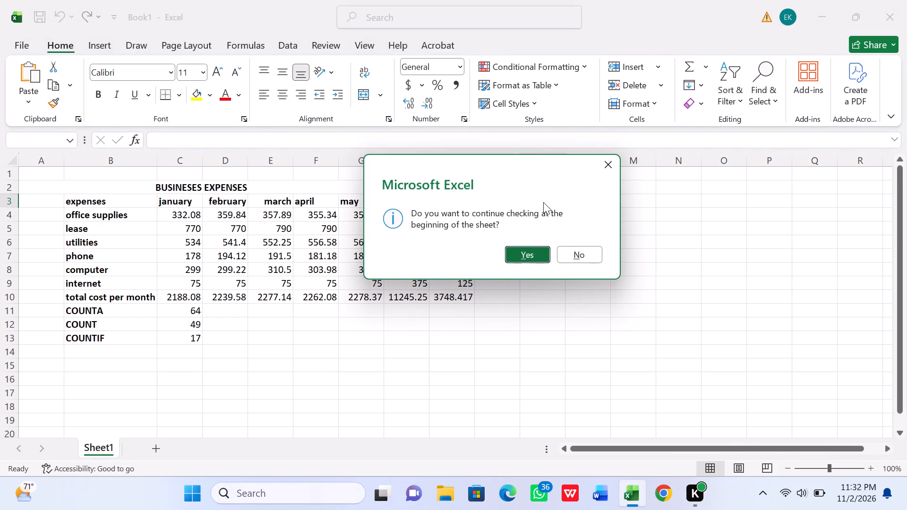
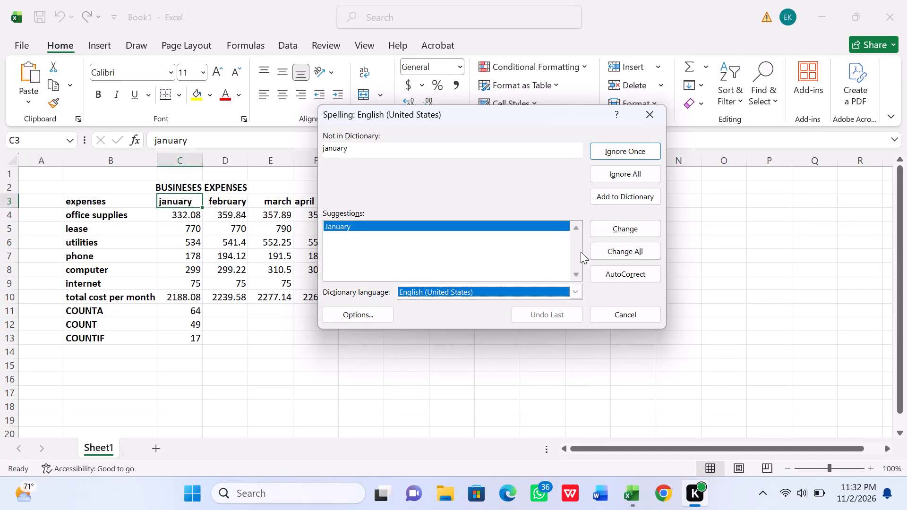
# Correct the misspelled month headings in row 3 to January, February and April, and finish the spelling check.
pyautogui.click(630, 228)
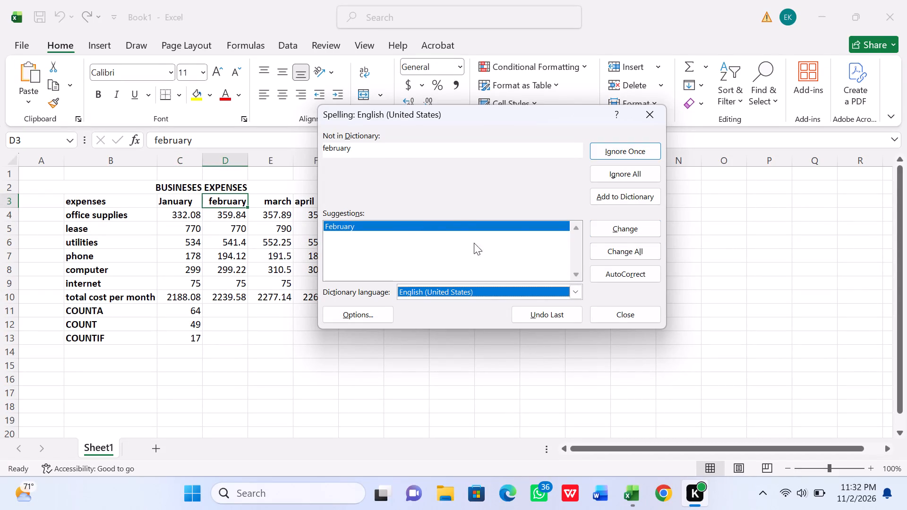
pyautogui.click(626, 228)
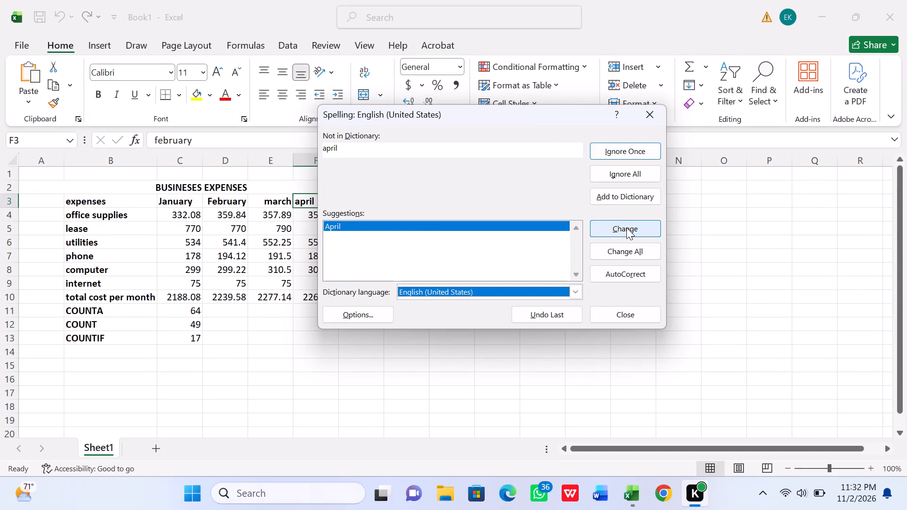
pyautogui.click(626, 228)
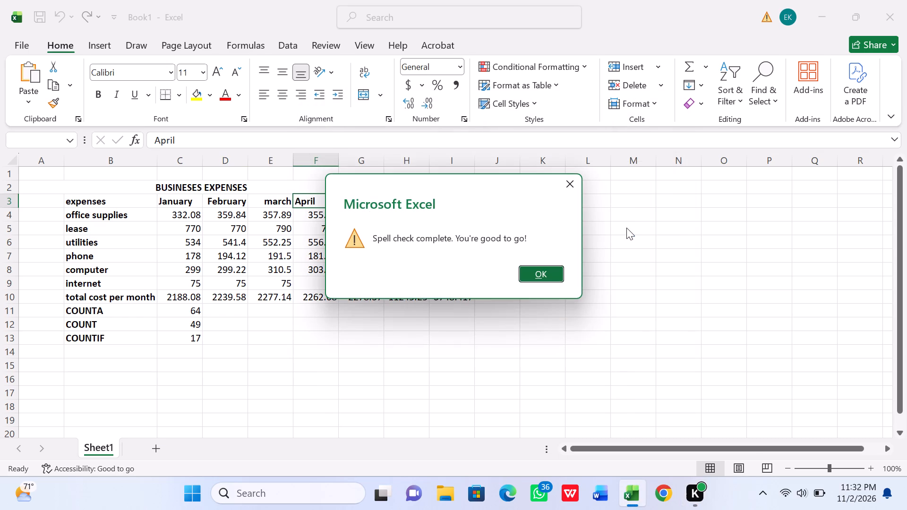
pyautogui.click(561, 273)
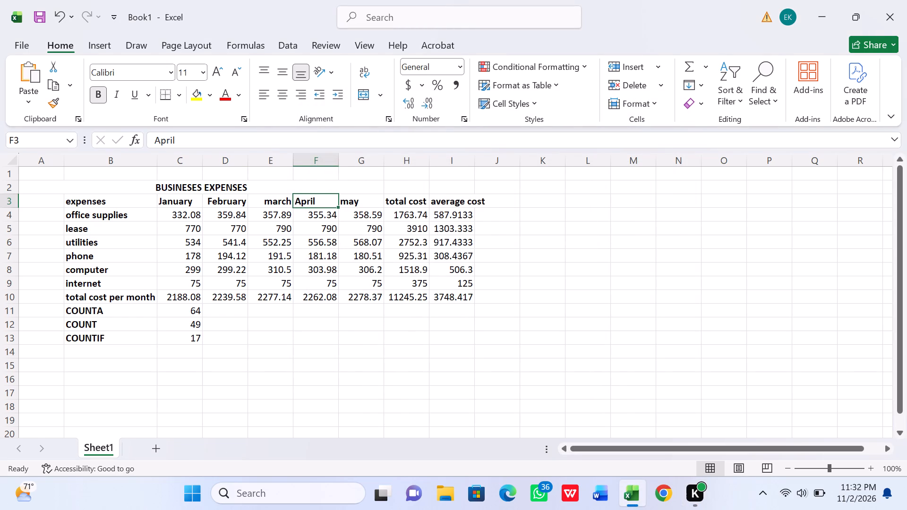
# Run a spelling check on the may heading in G3.
pyautogui.click(368, 198)
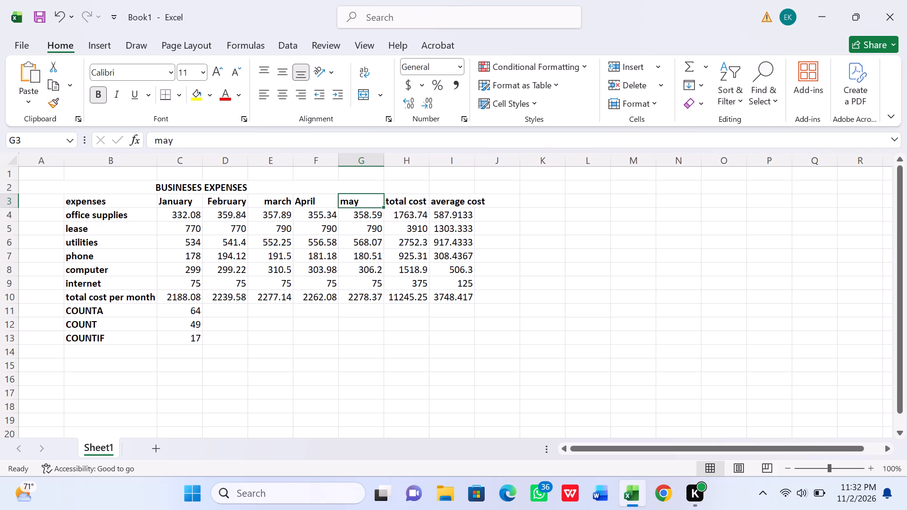
pyautogui.press('F7')
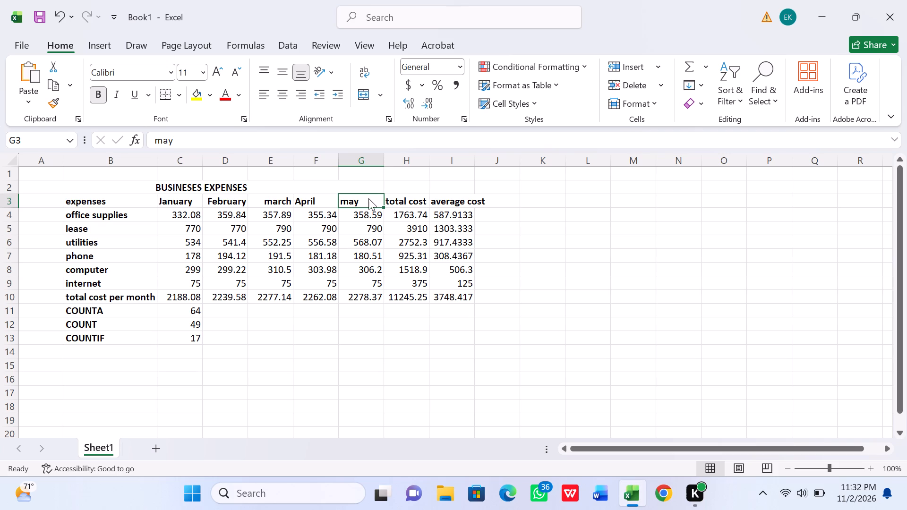
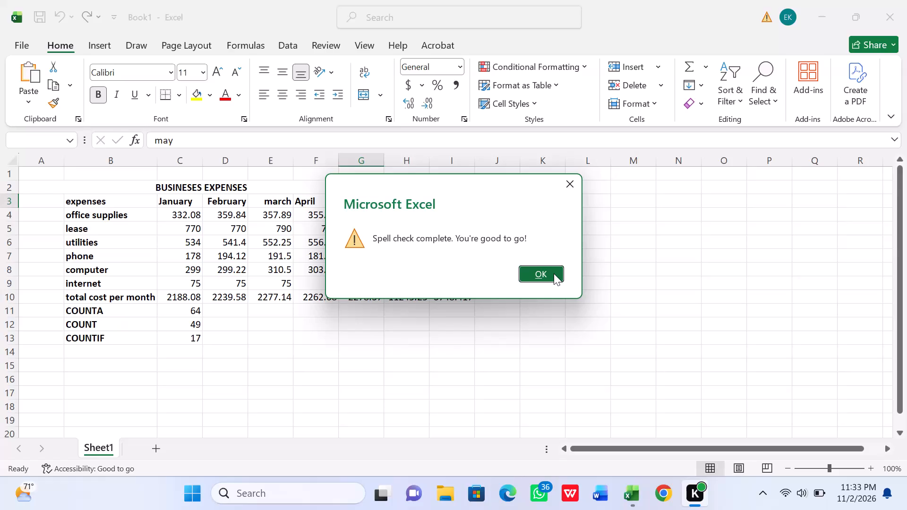
# Finish the spelling check on the may heading.
pyautogui.click(554, 273)
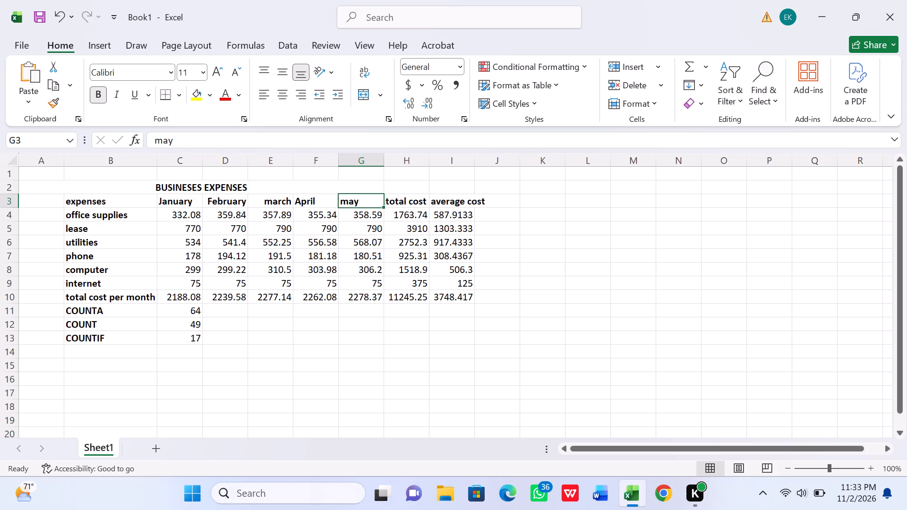
# Widen column I just enough for the average cost heading to fit within it.
pyautogui.click(488, 185)
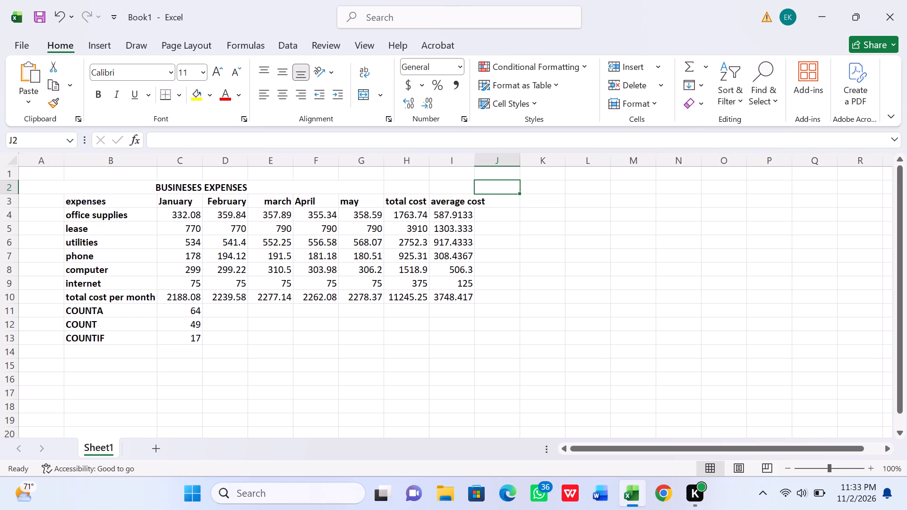
pyautogui.moveTo(477, 166); pyautogui.dragTo(482, 165)
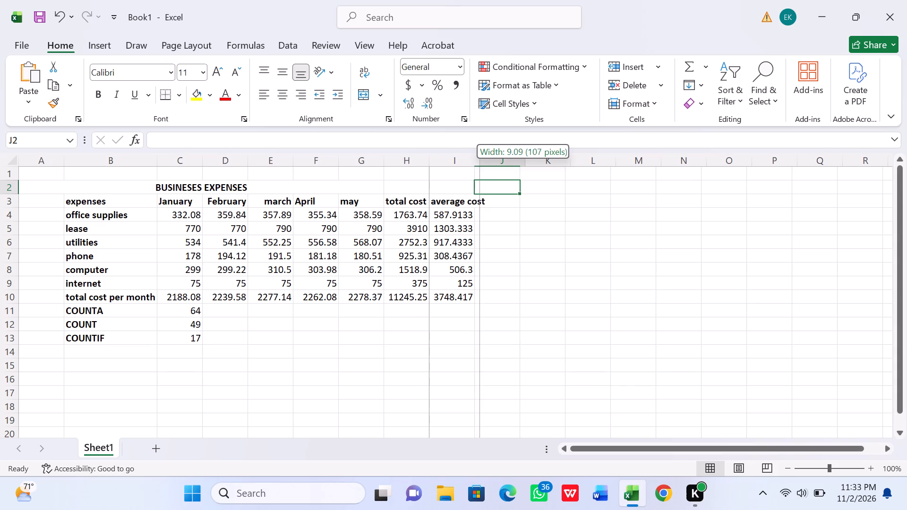
pyautogui.moveTo(482, 165); pyautogui.dragTo(490, 165)
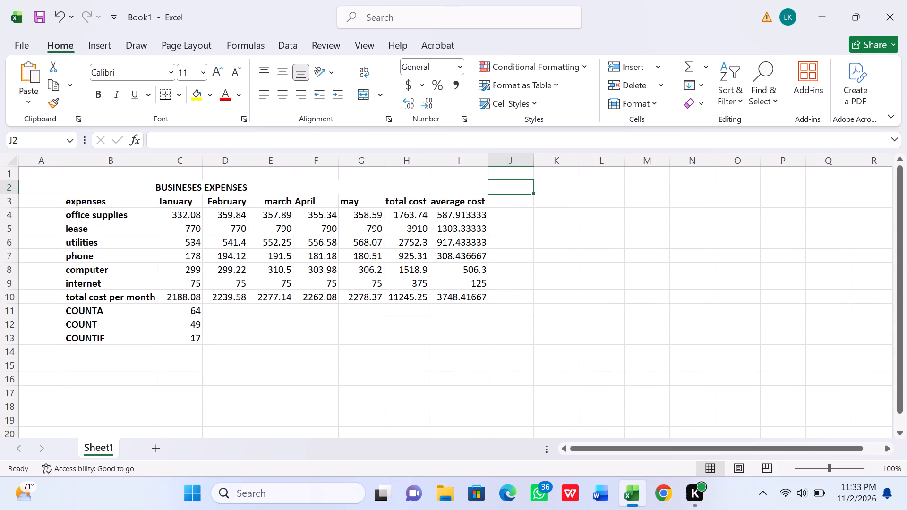
pyautogui.click(608, 221)
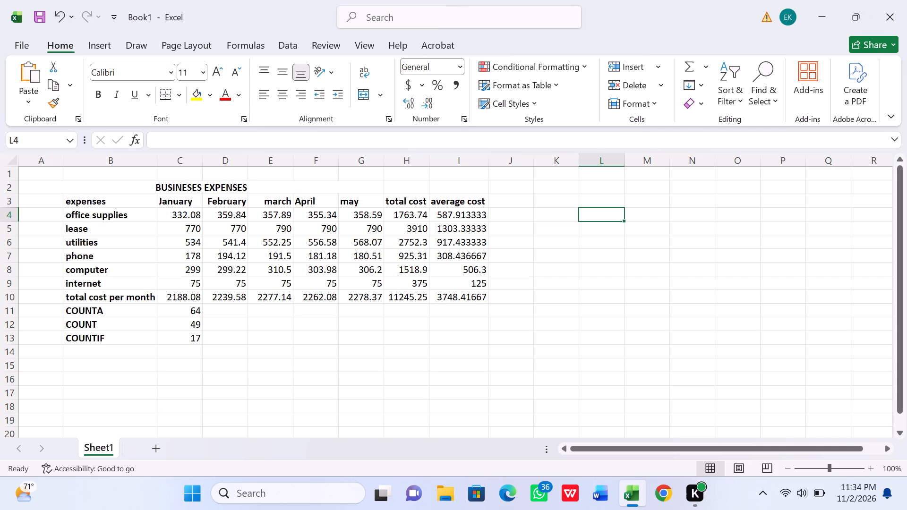
# Save the workbook to the Desktop as an Excel Workbook named Book1, replacing the existing file.
pyautogui.click(26, 47)
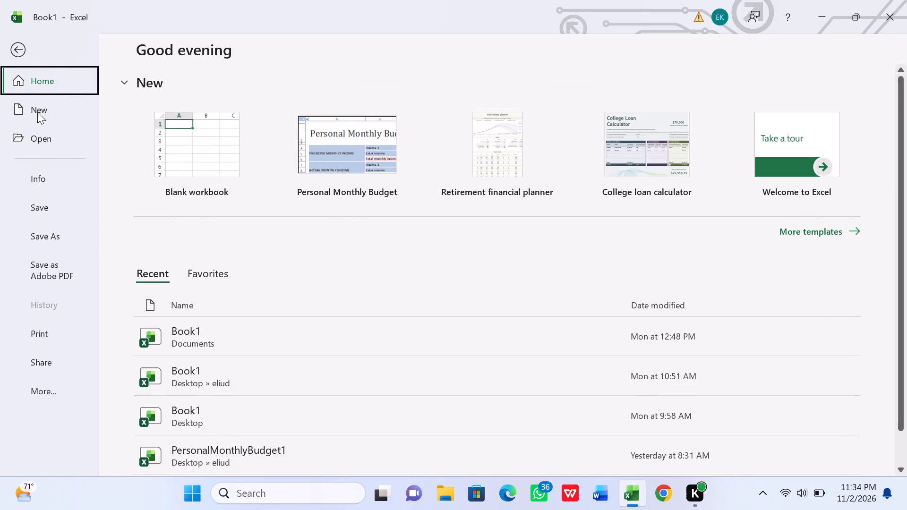
pyautogui.click(51, 239)
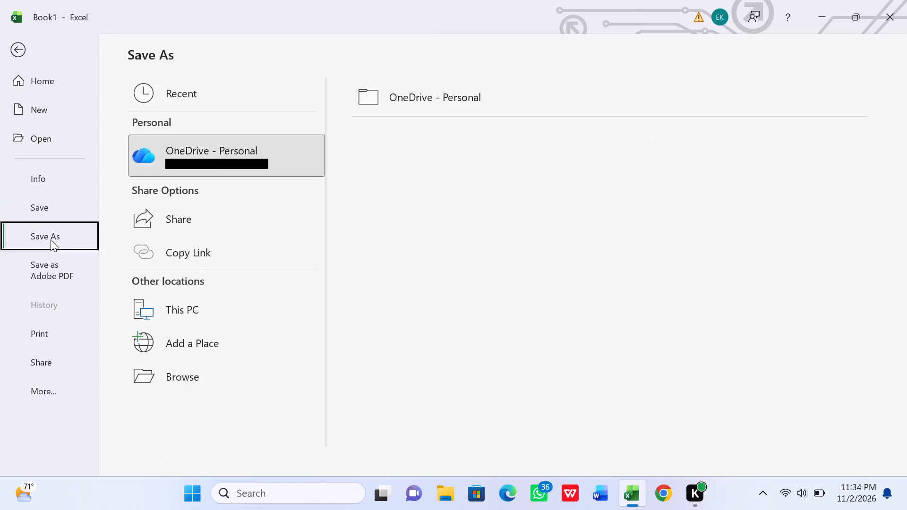
pyautogui.click(178, 314)
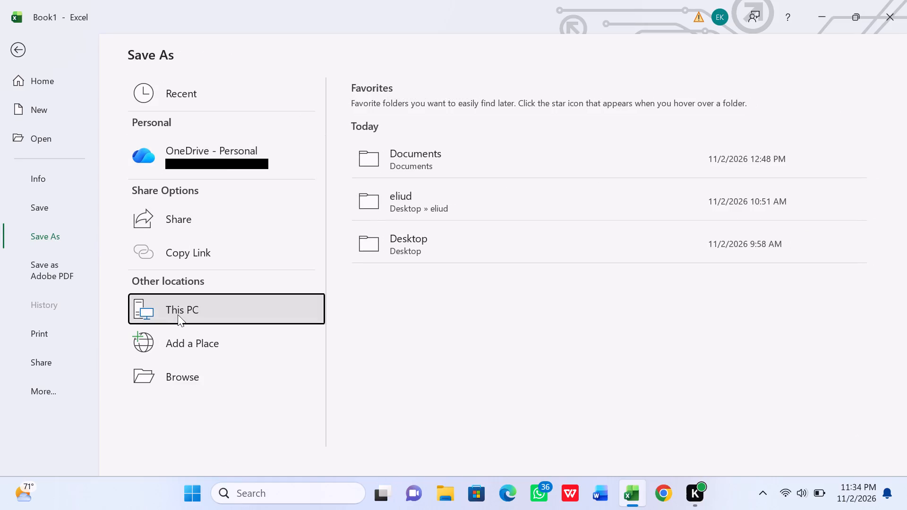
pyautogui.click(432, 238)
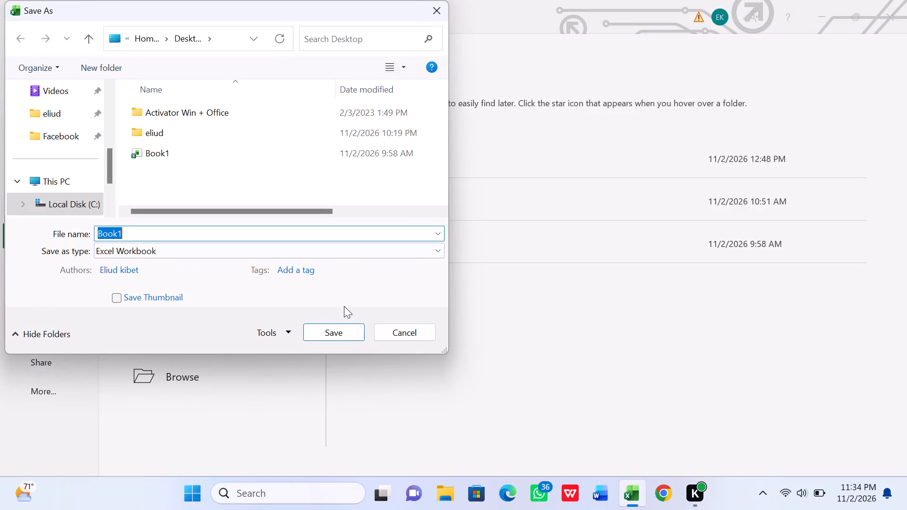
pyautogui.click(351, 331)
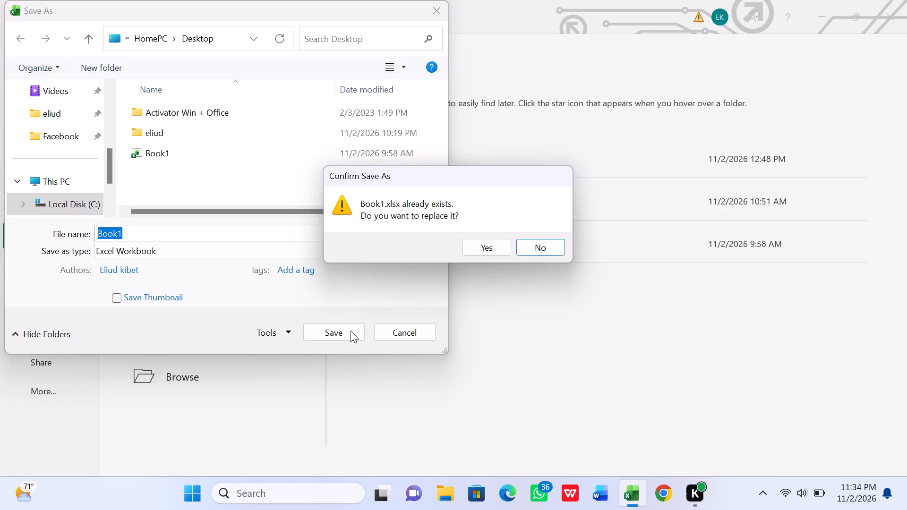
pyautogui.click(169, 139)
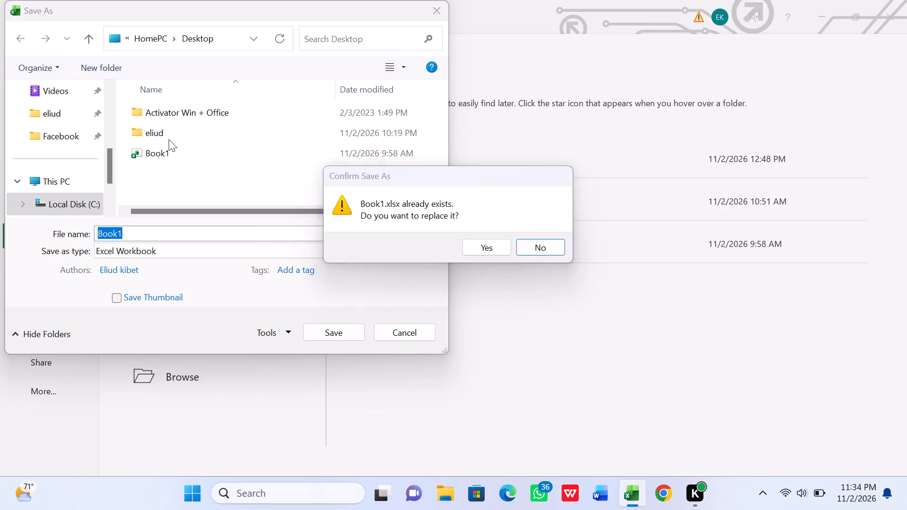
pyautogui.click(478, 246)
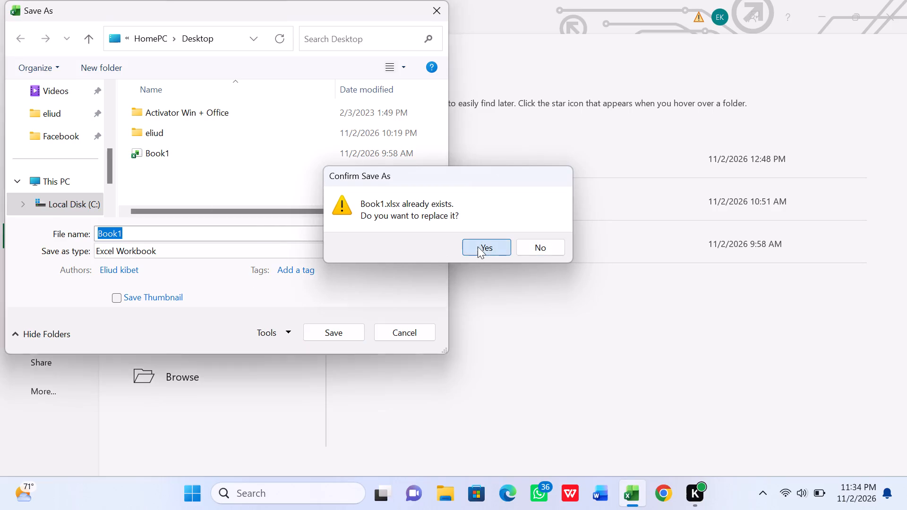